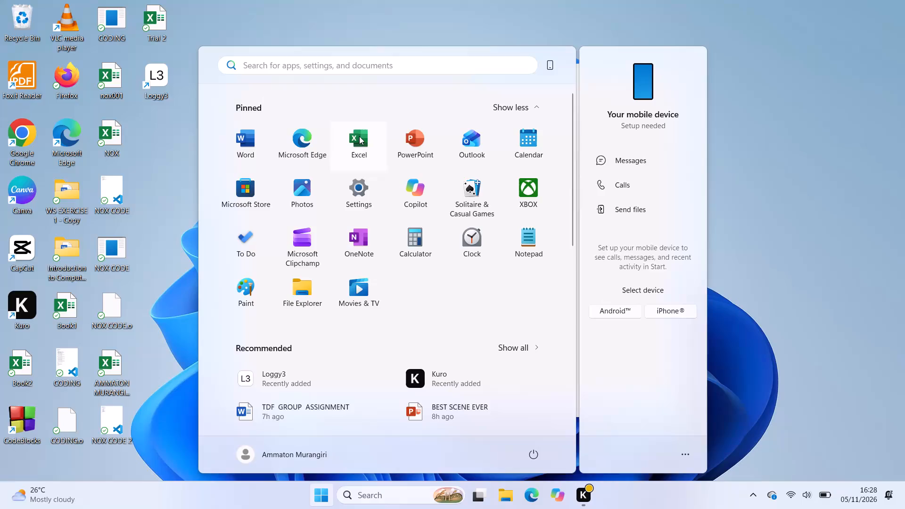
Launch Microsoft Excel from the pinned apps.
double_click(359, 136)
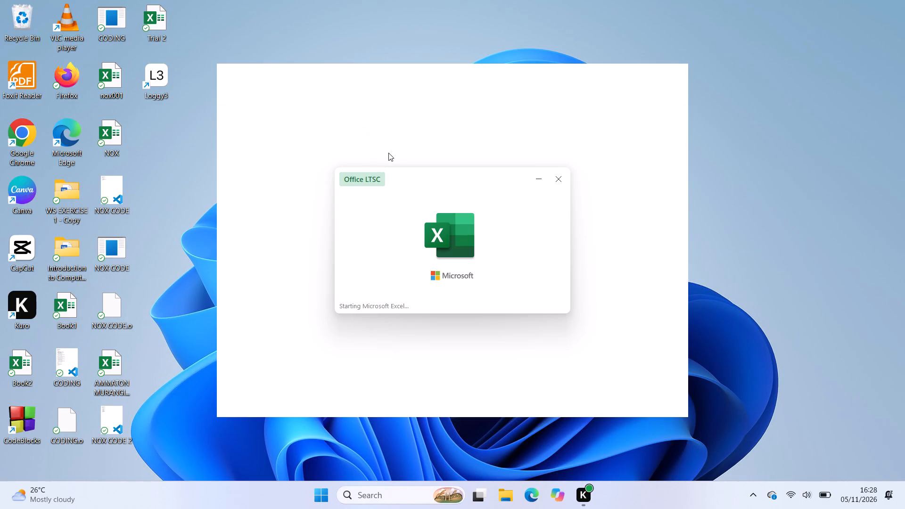
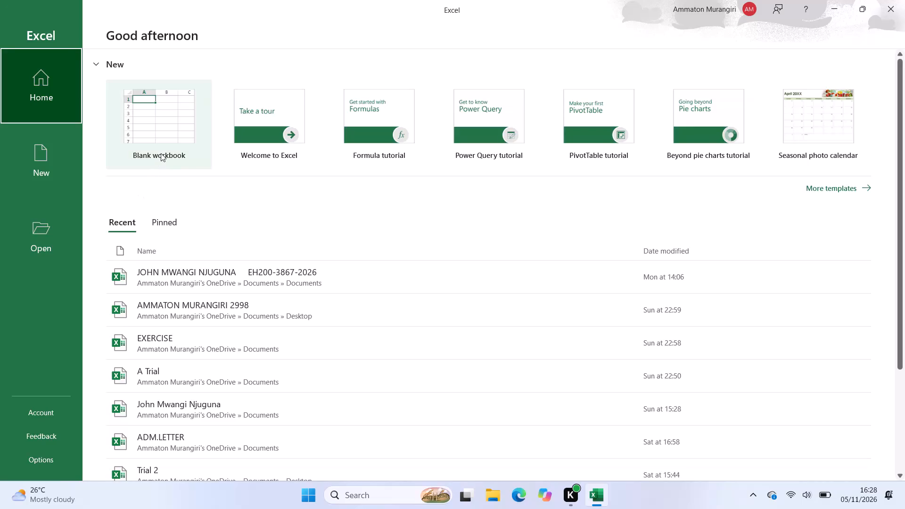
Create a new blank workbook.
click(161, 153)
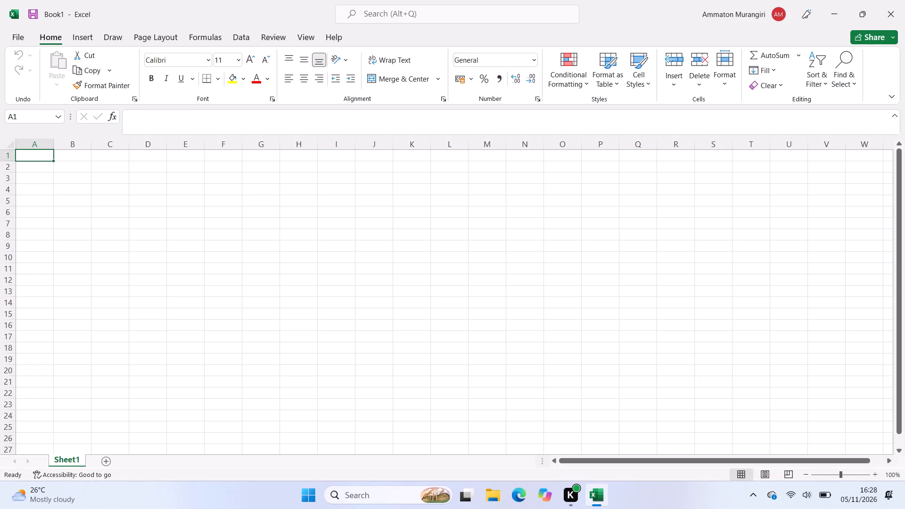
Enter the column headers NAME, ENG and KISW in cells A1 to C1.
click(37, 153)
key(n)
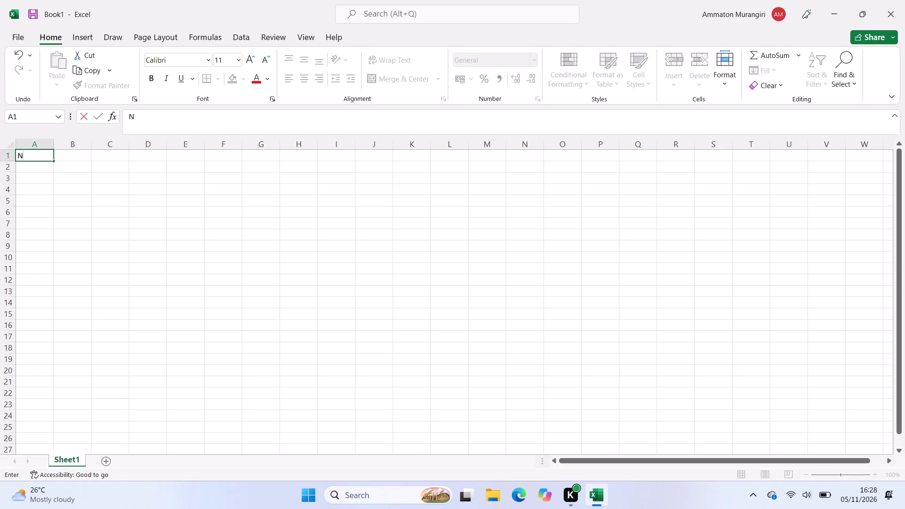
text(AME)
key(space)
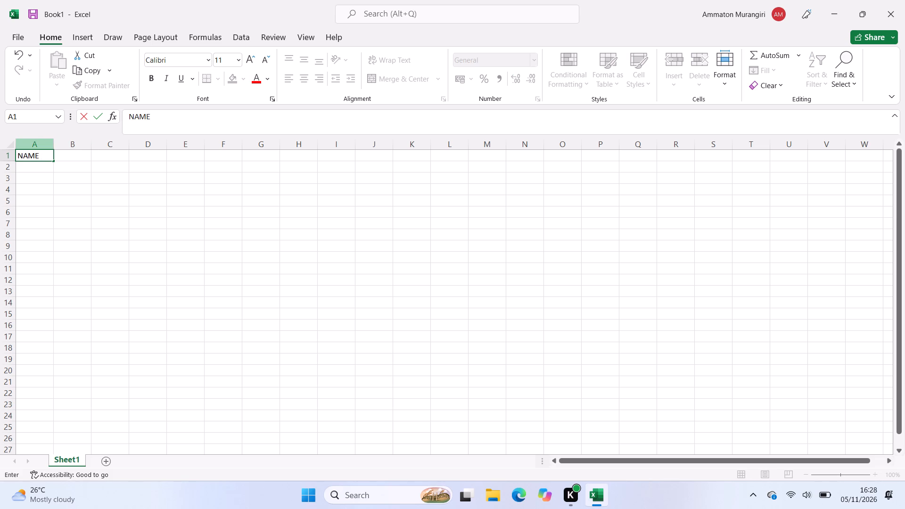
click(60, 156)
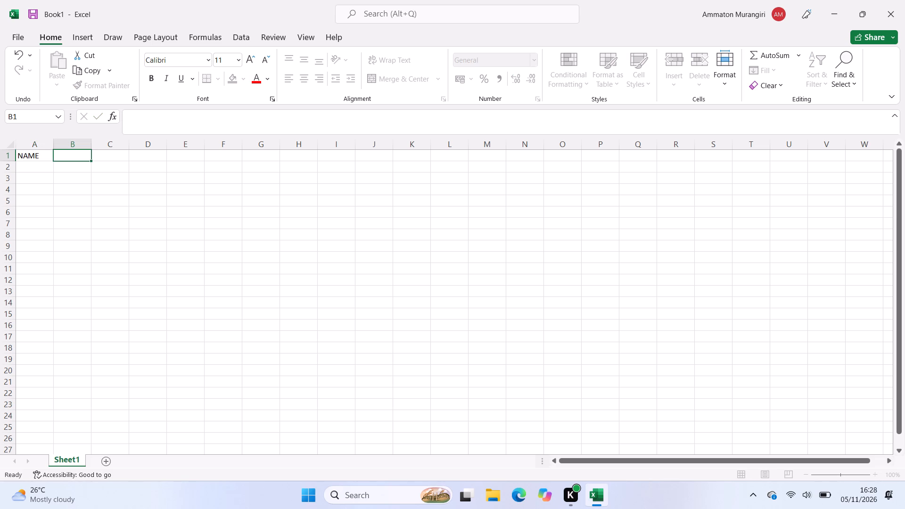
text(EN)
key(g)
click(103, 151)
text(KISW)
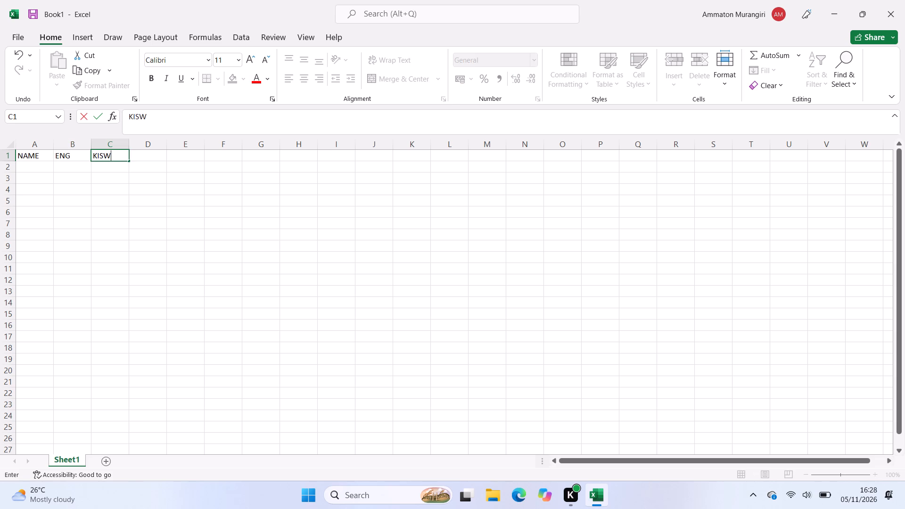
key(Right)
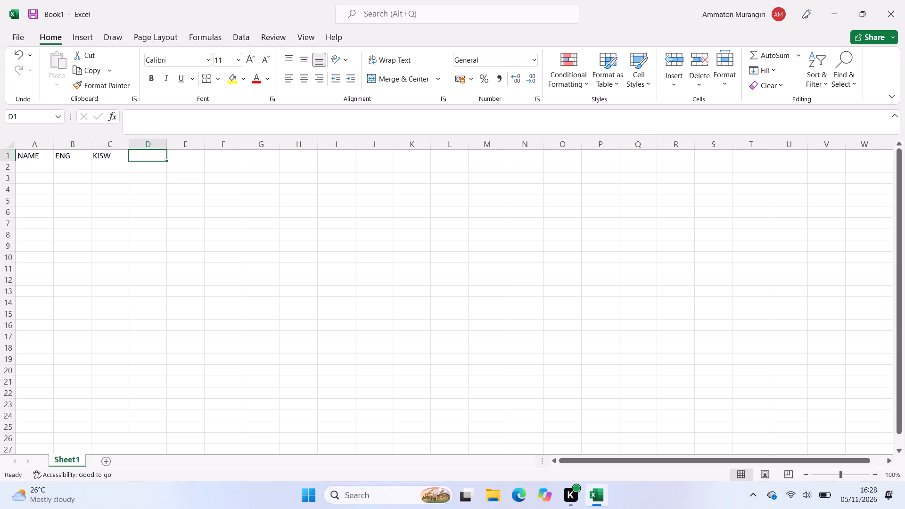
Continue the header row with MATH, CHEM and BIO in cells D1 to F1.
text(MATH)
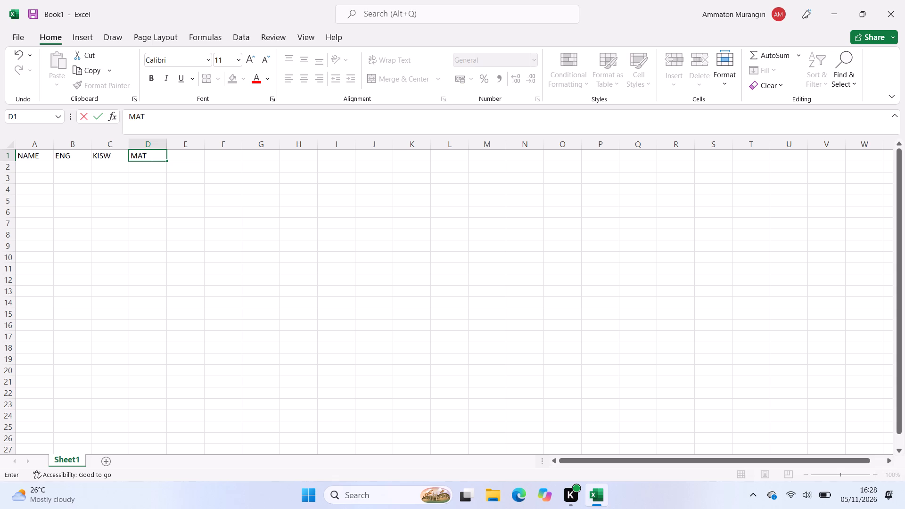
key(Right)
text(CHE)
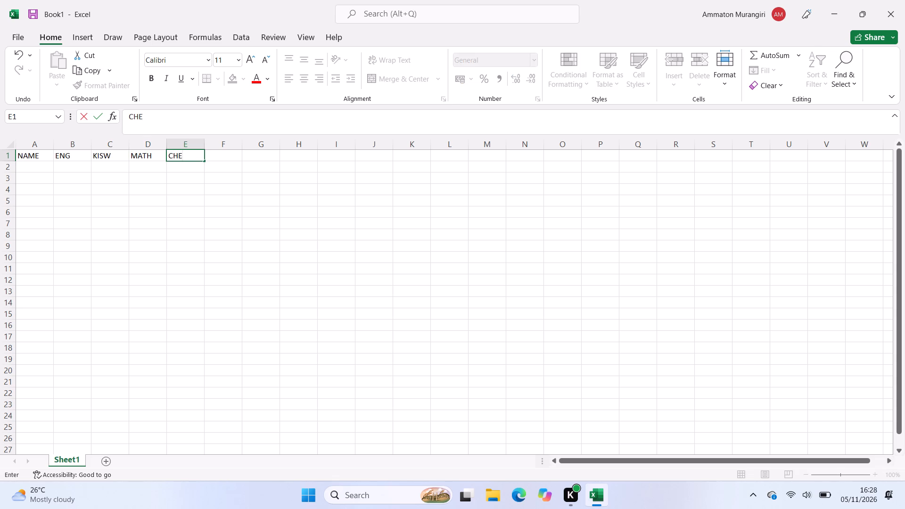
key(m)
key(Right)
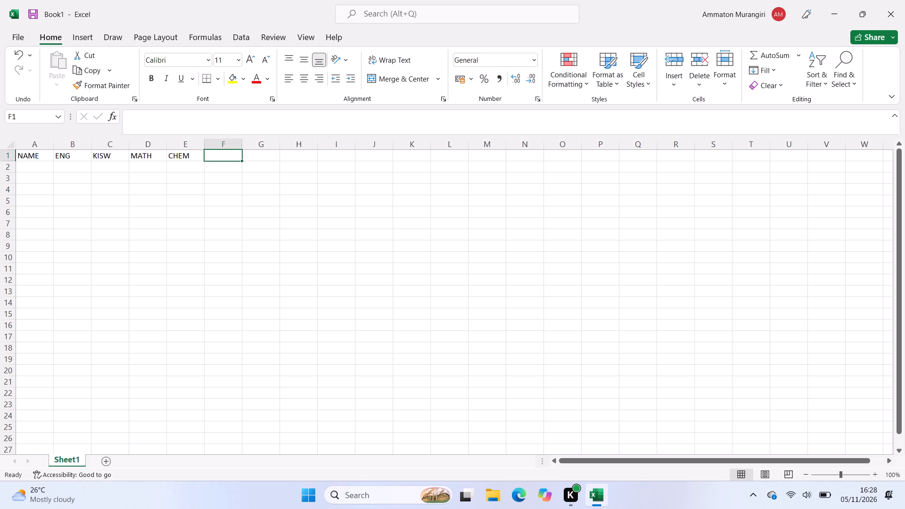
text(BIO)
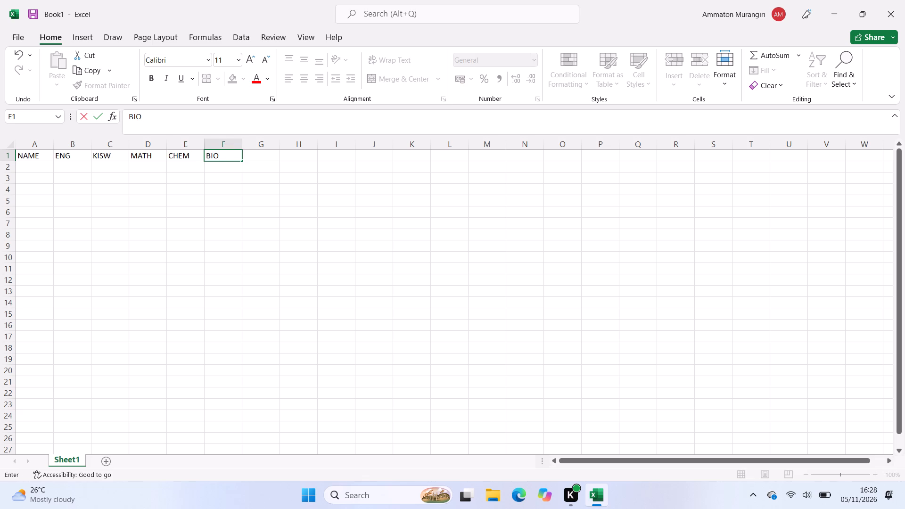
key(Right)
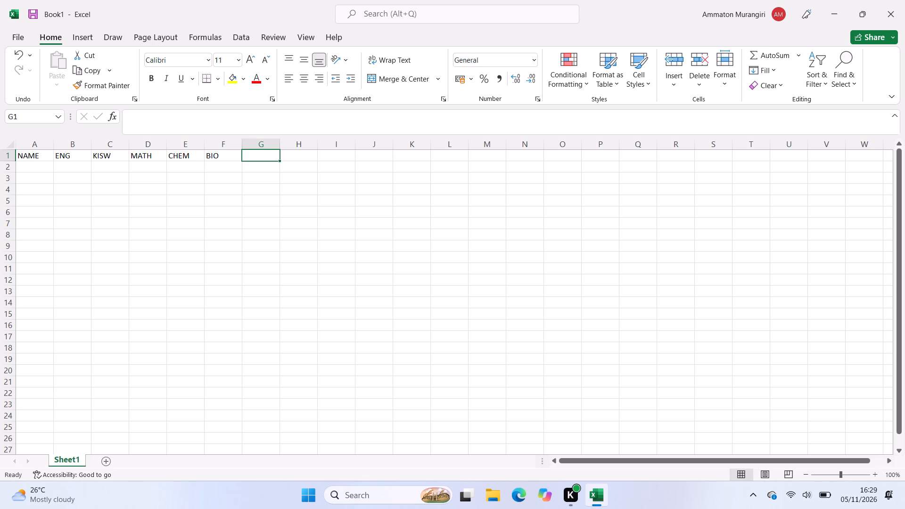
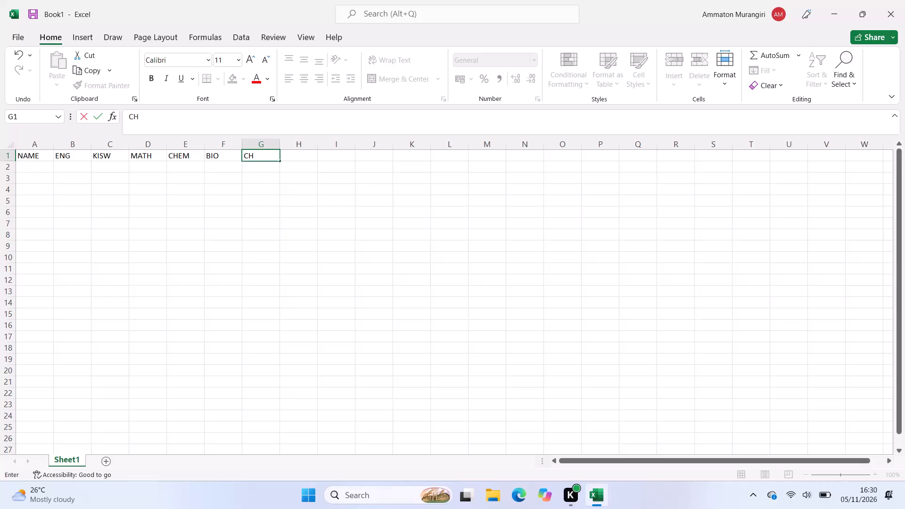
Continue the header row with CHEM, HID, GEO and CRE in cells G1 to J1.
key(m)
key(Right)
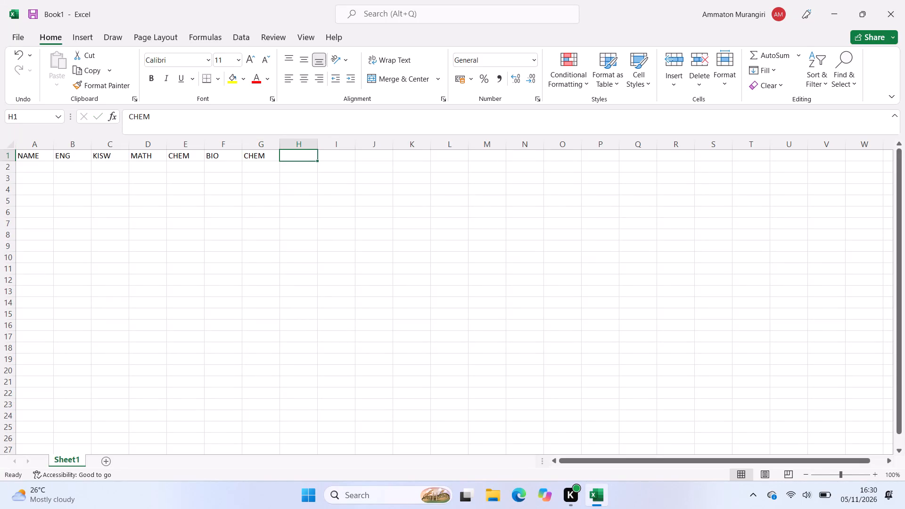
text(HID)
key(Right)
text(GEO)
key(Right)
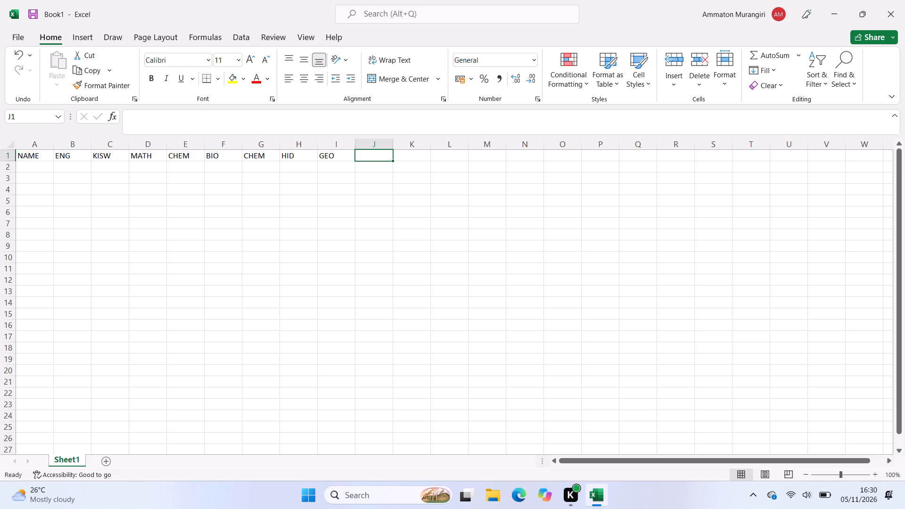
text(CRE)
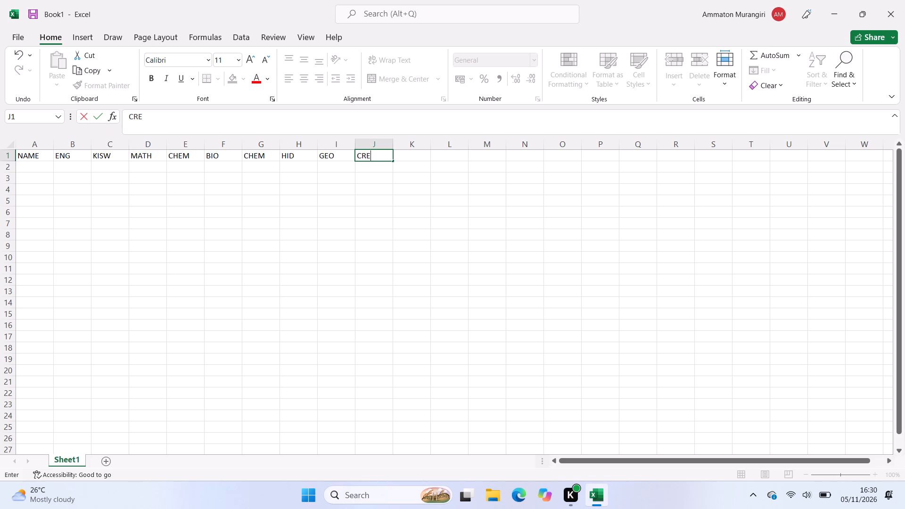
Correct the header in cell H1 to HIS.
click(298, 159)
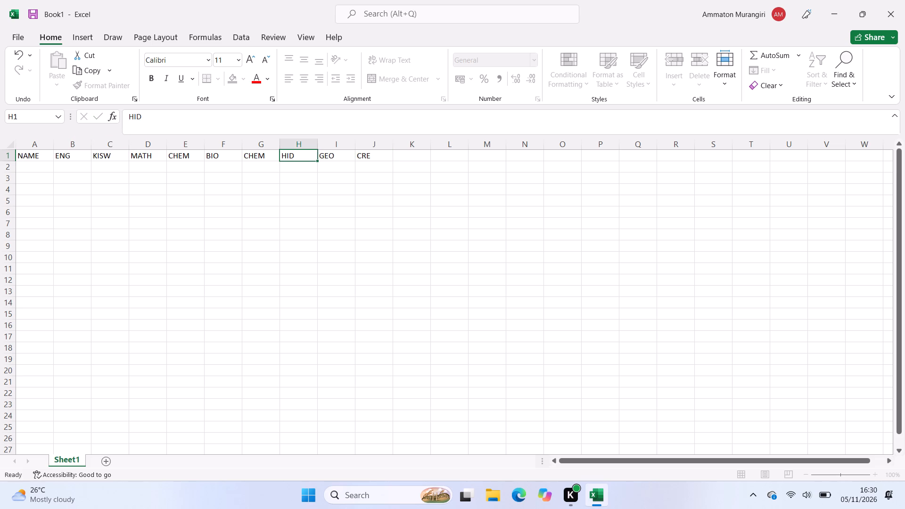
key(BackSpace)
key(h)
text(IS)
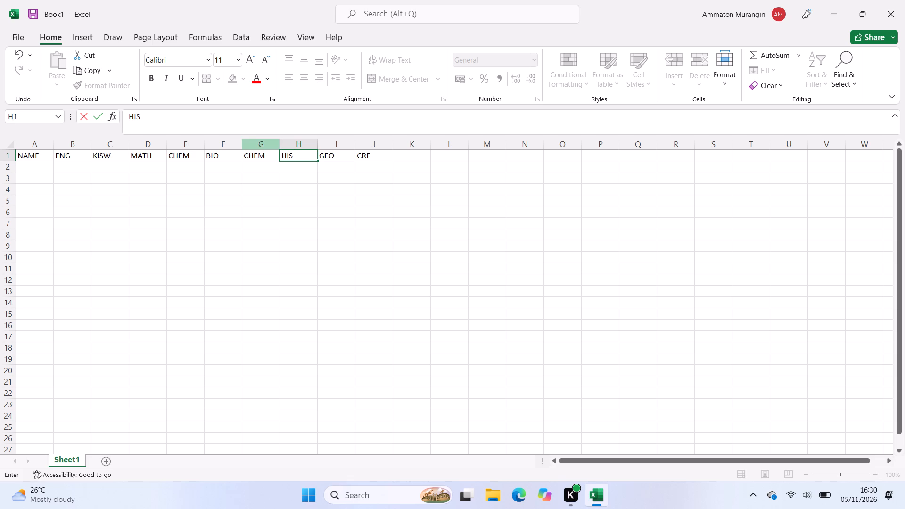
Replace the headers in cells G1 to I1 with HIS, GEO and CRE.
click(272, 157)
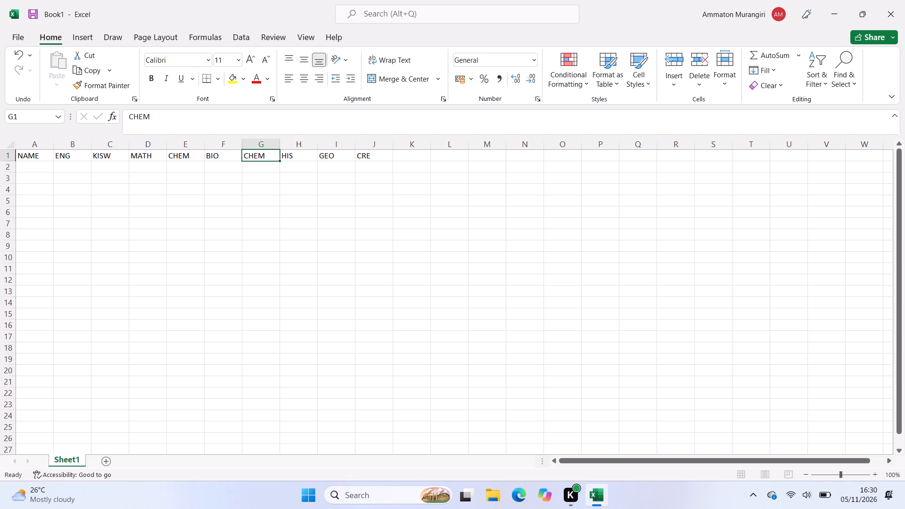
key(BackSpace)
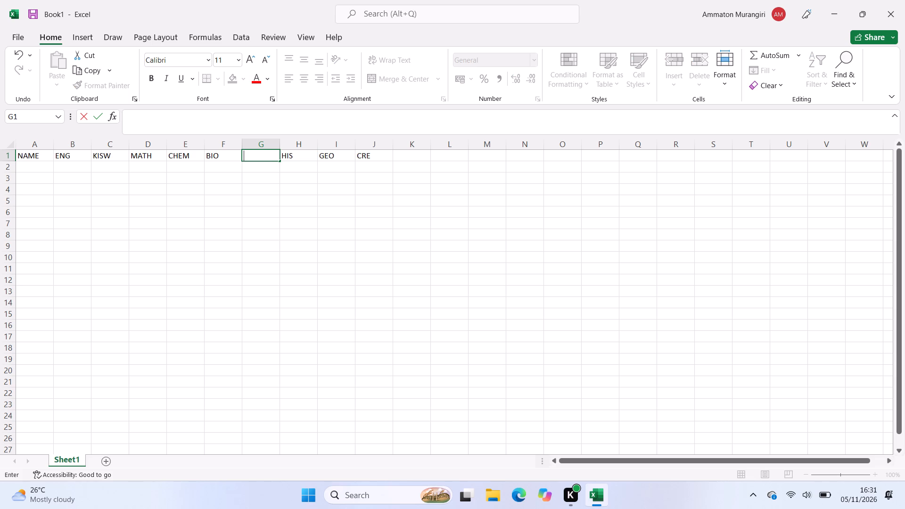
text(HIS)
click(301, 155)
key(BackSpace)
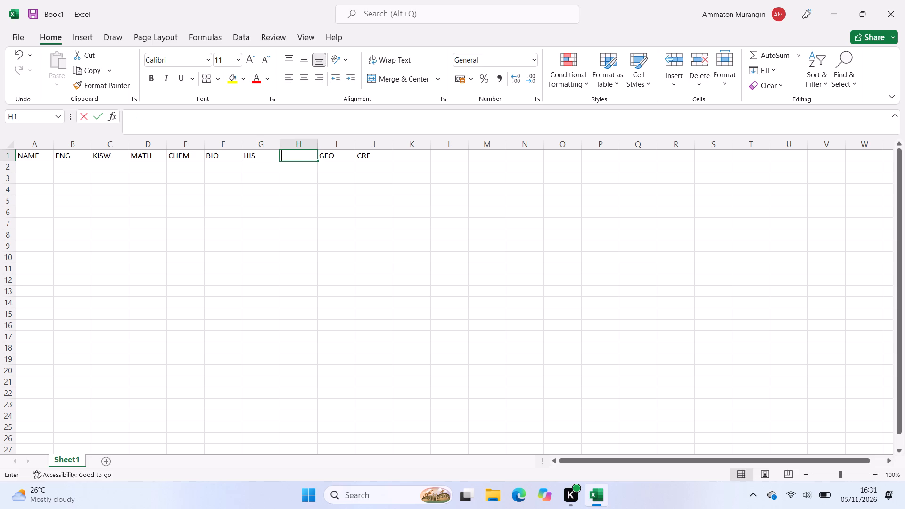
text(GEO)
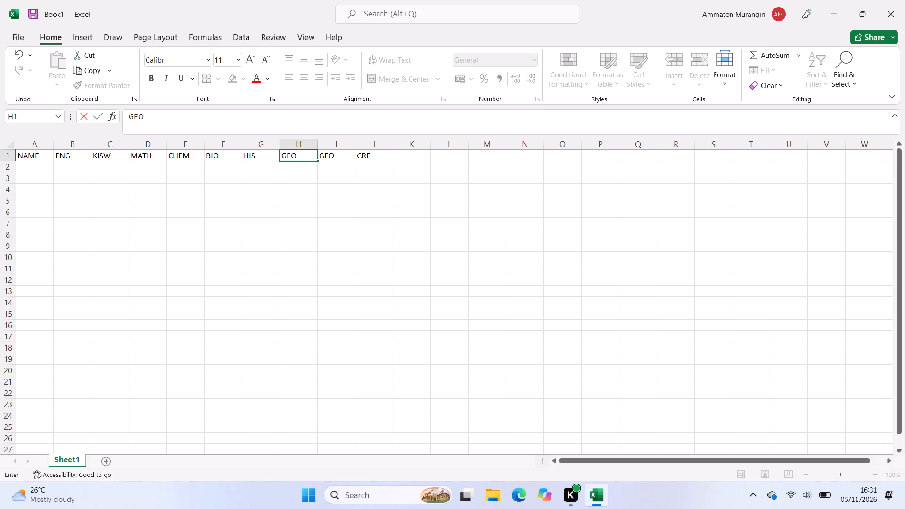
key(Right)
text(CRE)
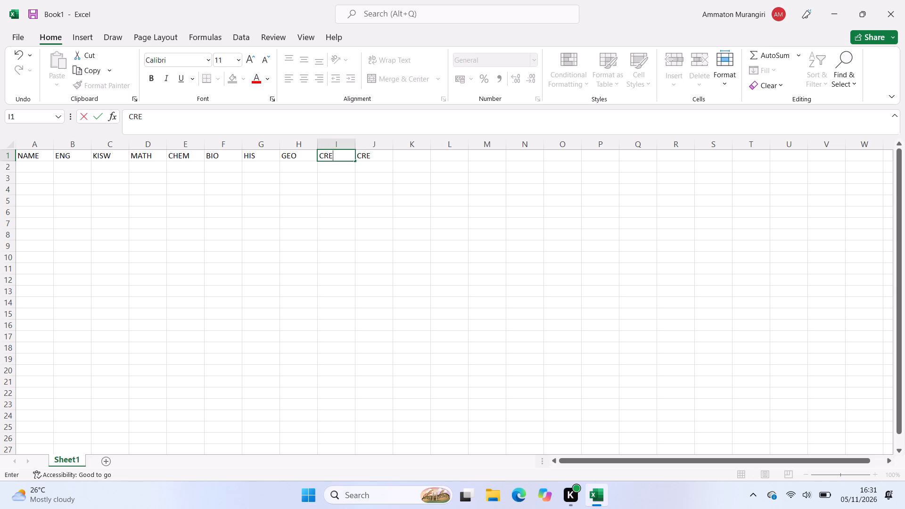
Replace the duplicate CRE header in cell J1 with TOTAL MARKS.
click(373, 158)
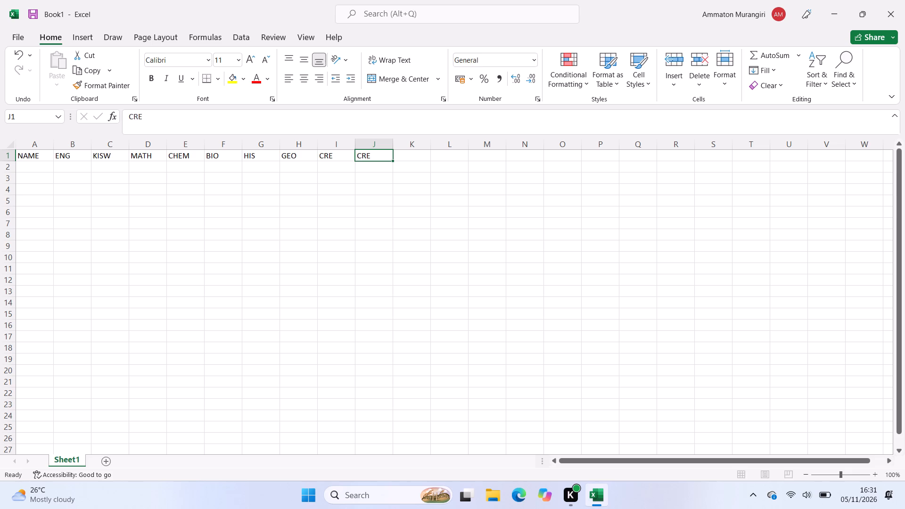
key(BackSpace)
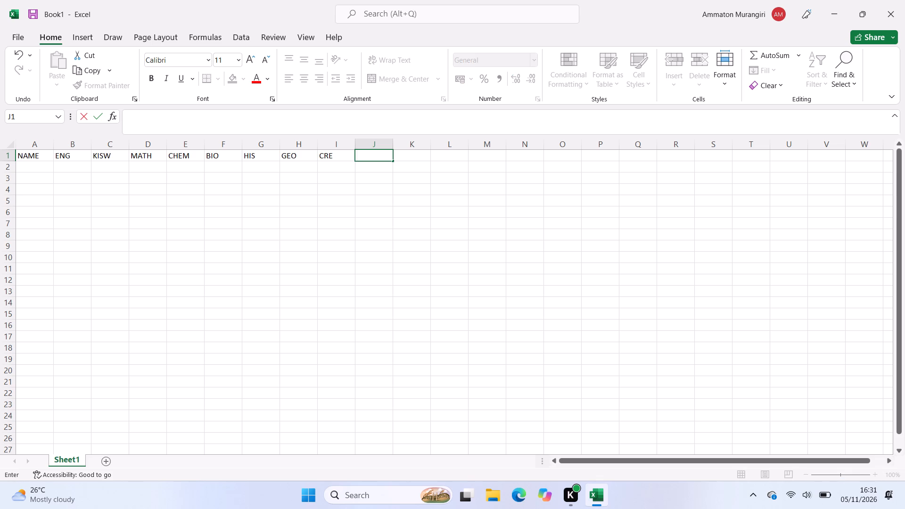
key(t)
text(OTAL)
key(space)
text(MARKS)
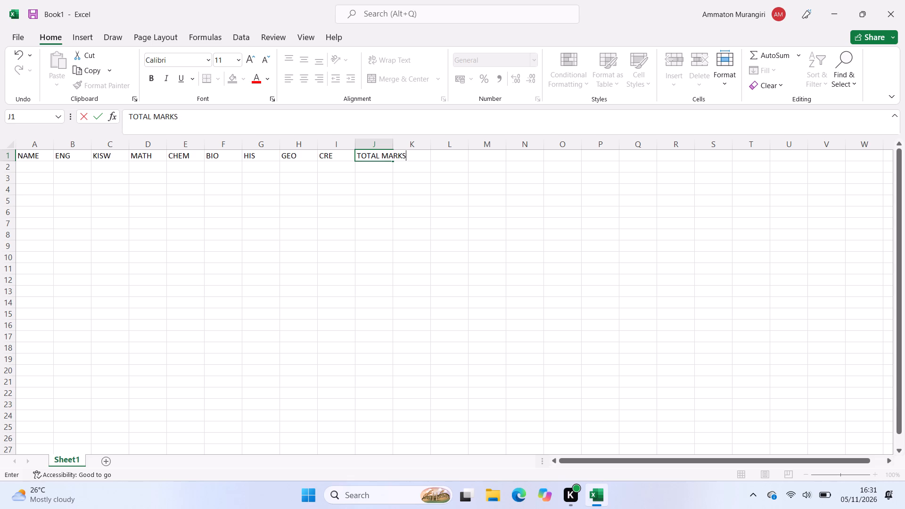
click(418, 156)
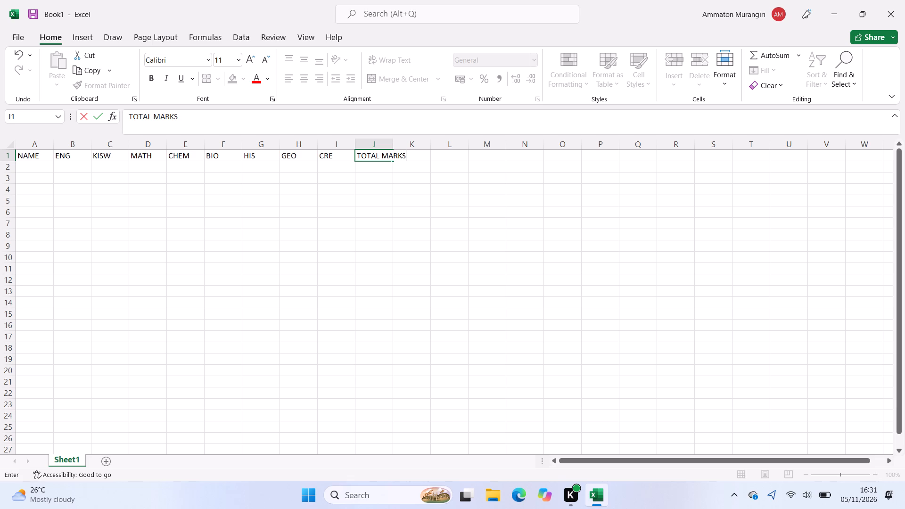
click(417, 156)
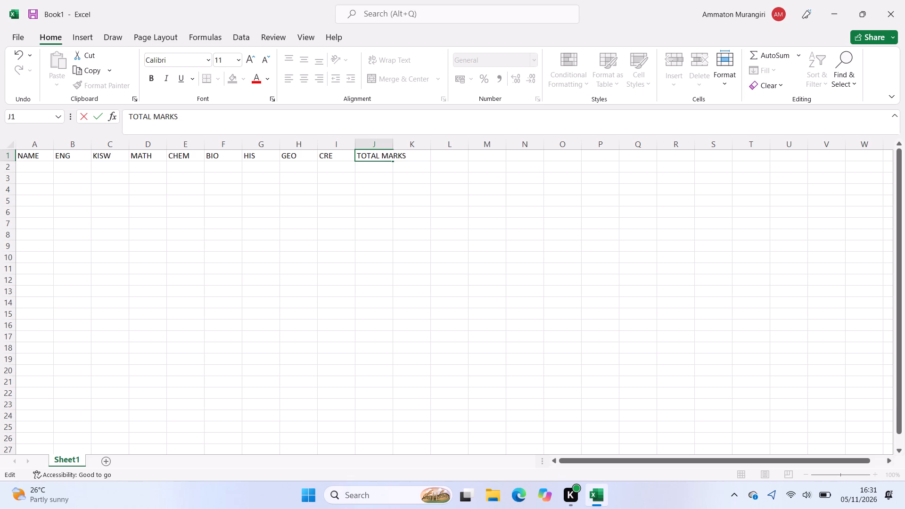
key(Right)
key(Right)
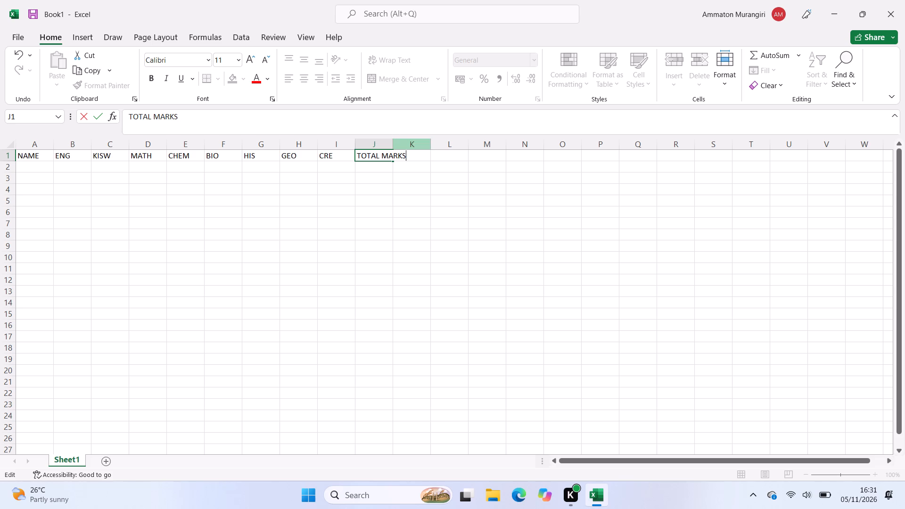
click(444, 161)
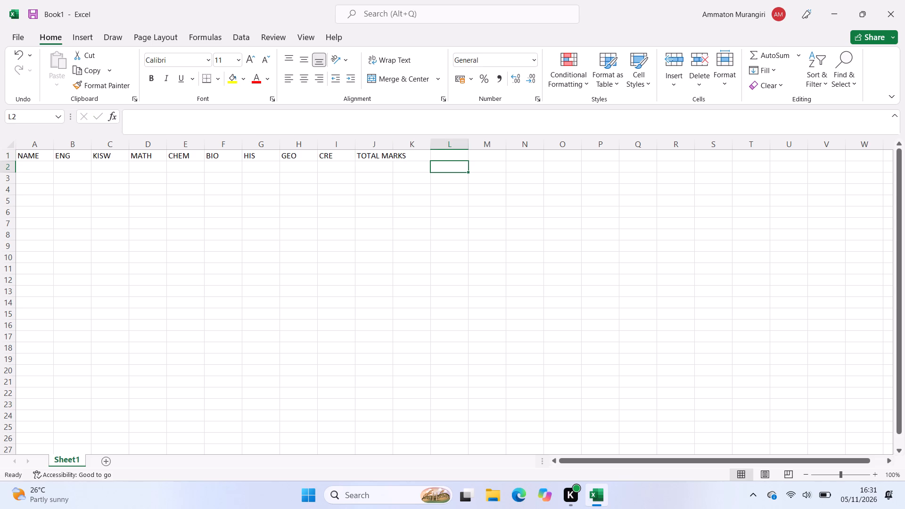
Widen column J just enough to fit the TOTAL MARKS header.
drag(391, 144, 396, 144)
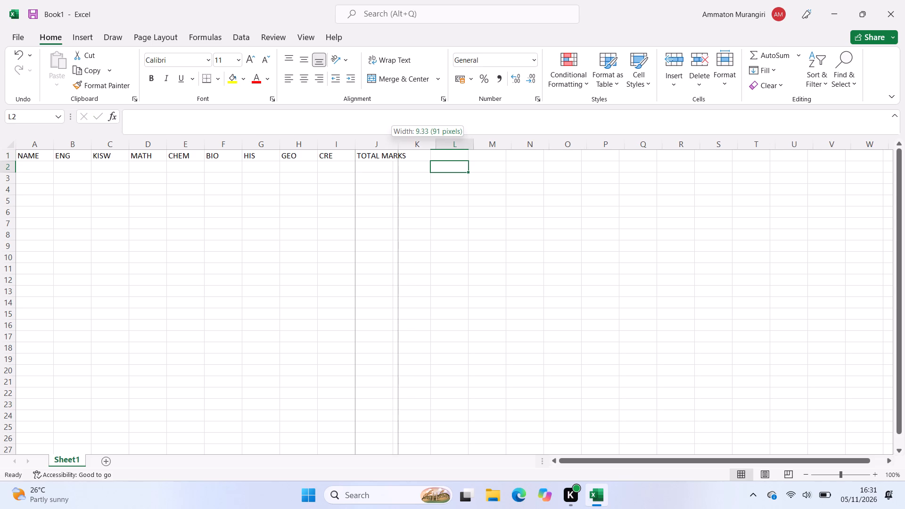
drag(396, 144, 409, 144)
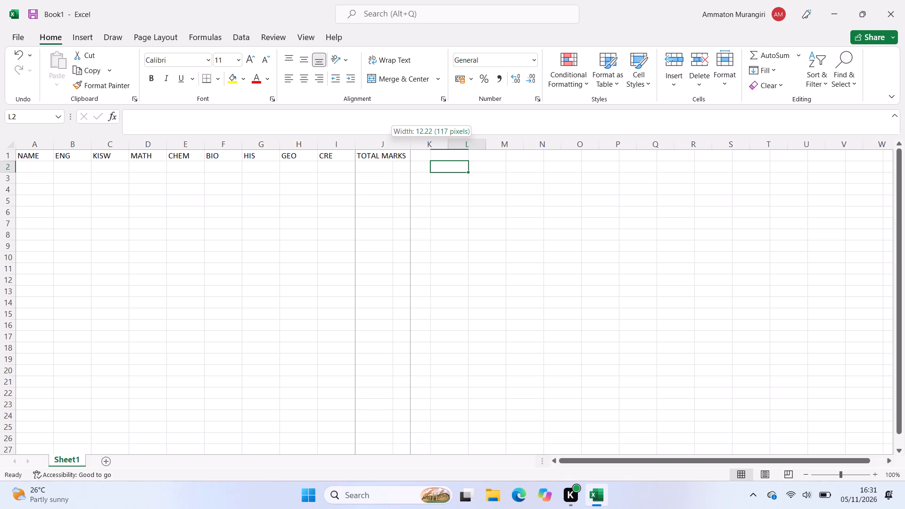
drag(409, 144, 405, 143)
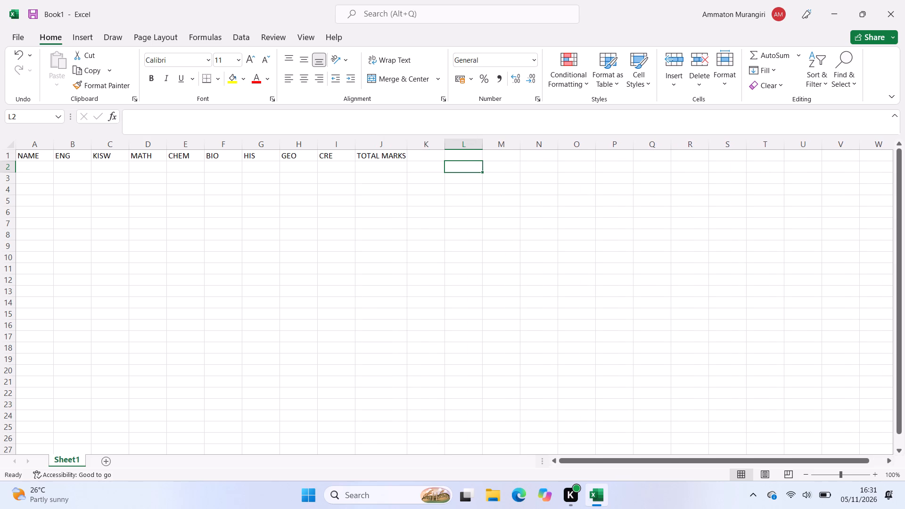
Add the headers GRADE in cell K1 and COMMENT in cell L1.
click(433, 155)
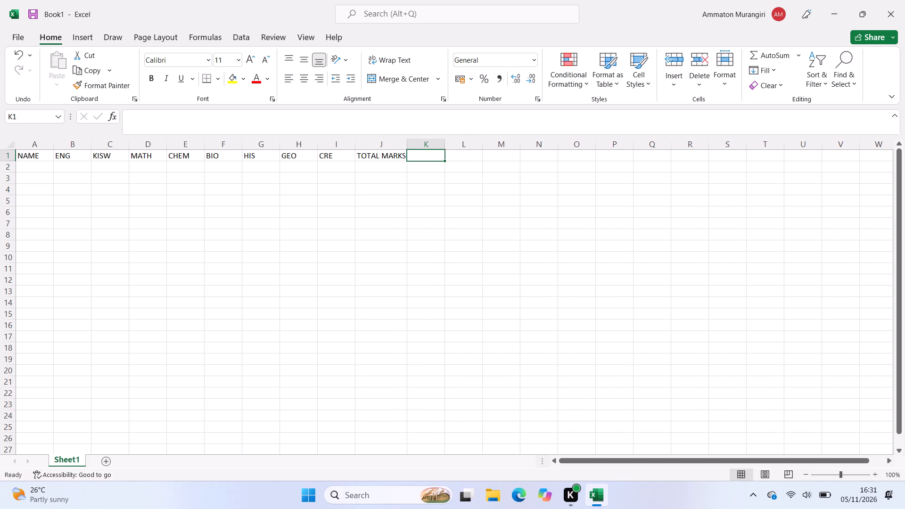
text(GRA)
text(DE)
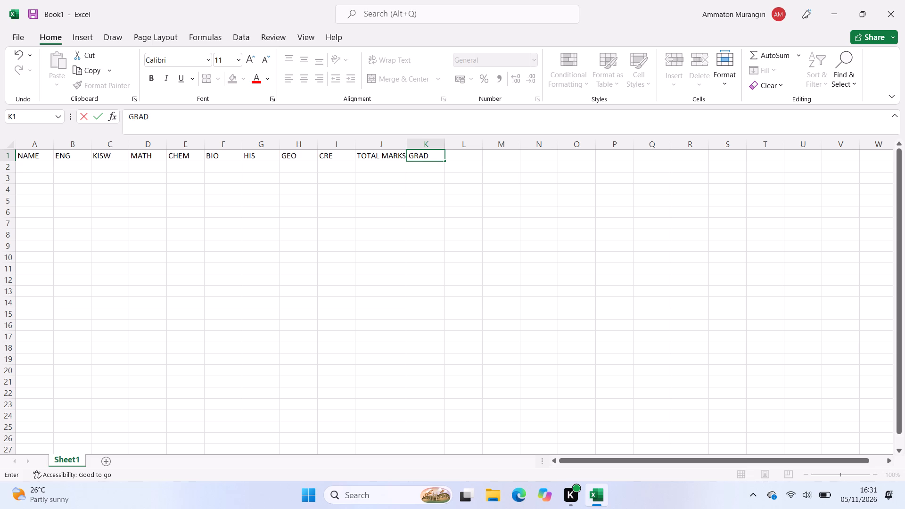
click(461, 151)
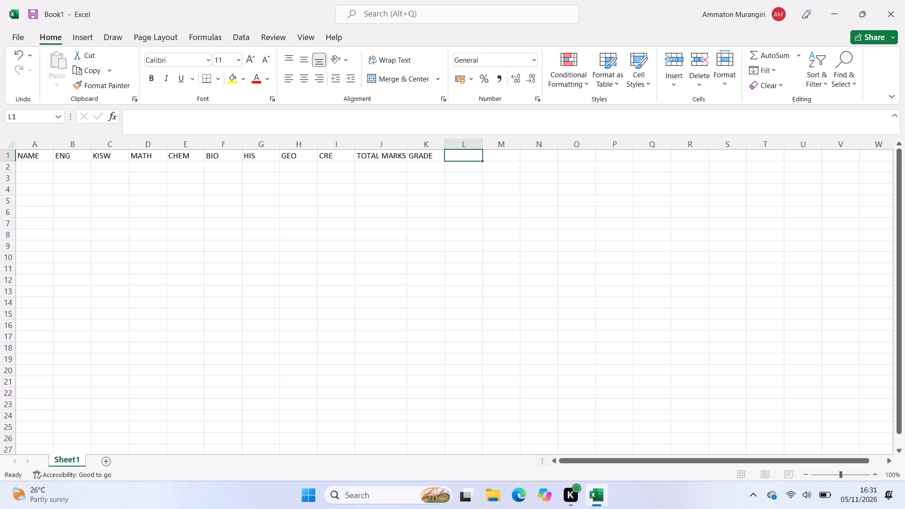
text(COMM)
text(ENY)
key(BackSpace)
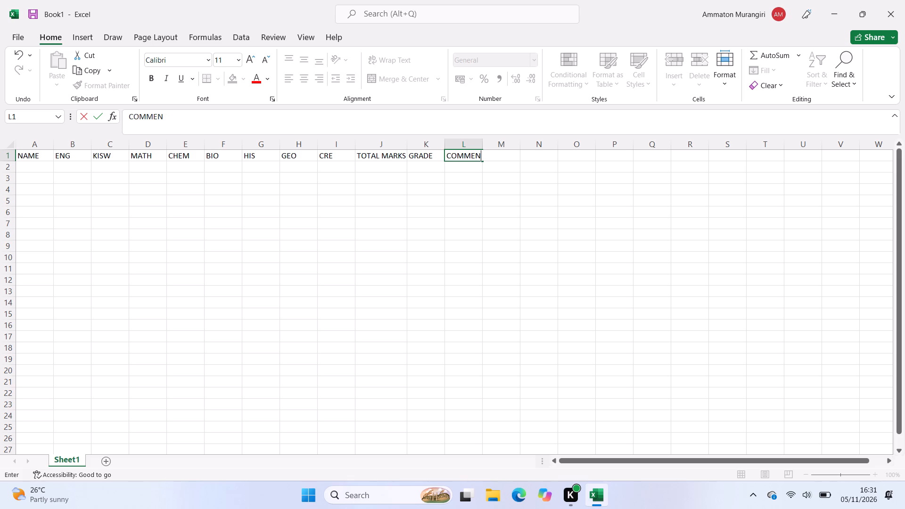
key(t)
click(496, 161)
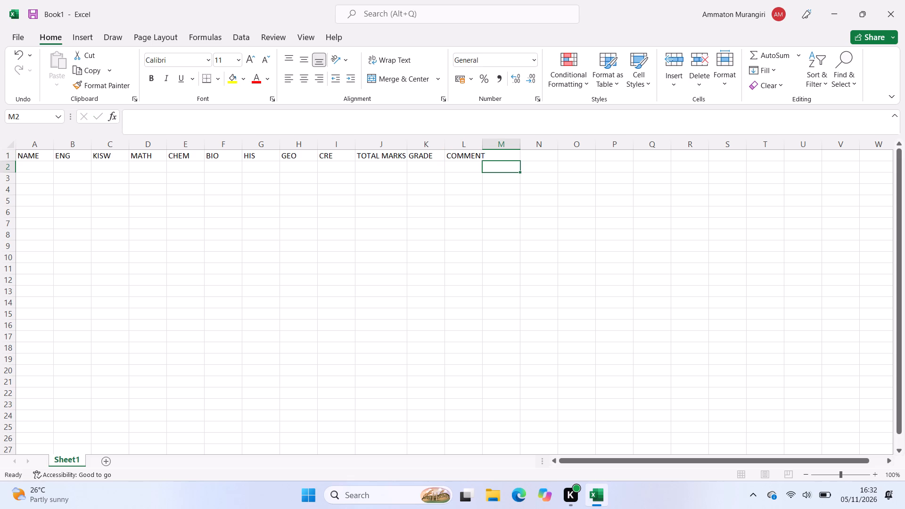
Widen column L to about 9.89 so the COMMENT header fits.
drag(481, 140, 488, 140)
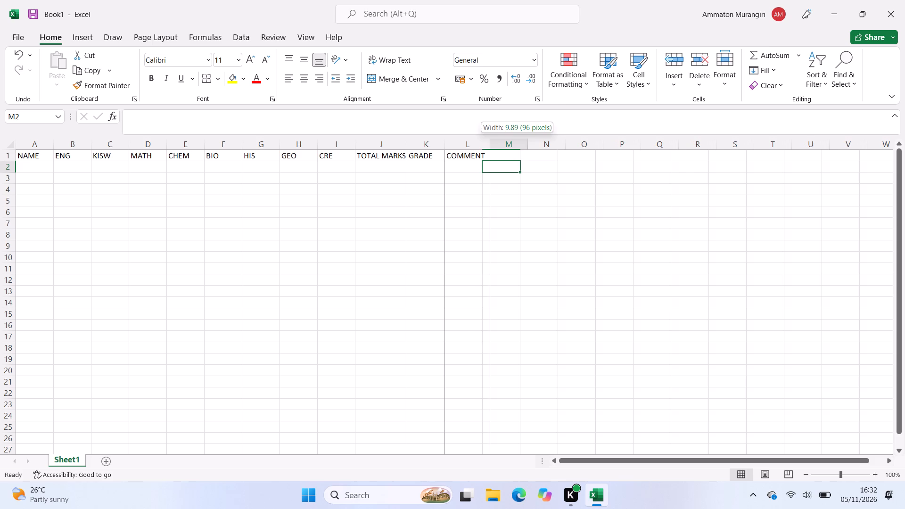
drag(488, 140, 489, 140)
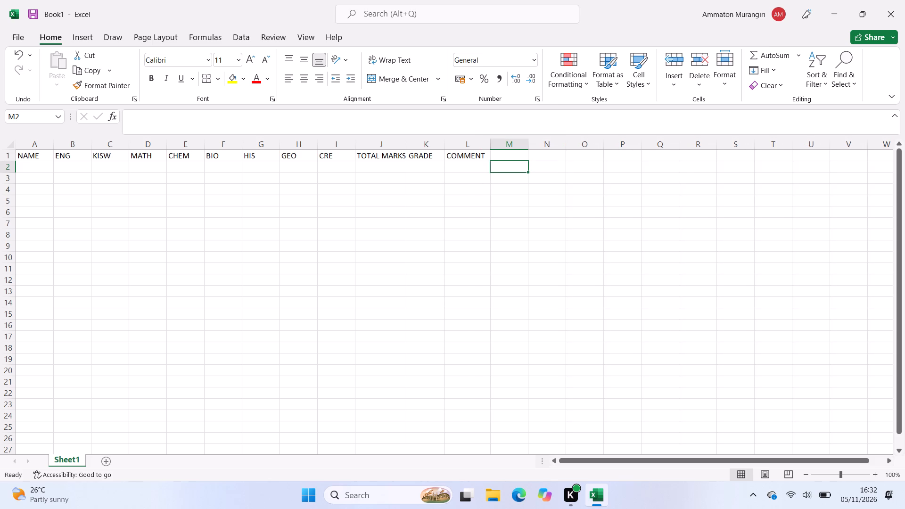
click(509, 157)
Enter the first student's full name in cell A2 under the NAME header.
click(41, 163)
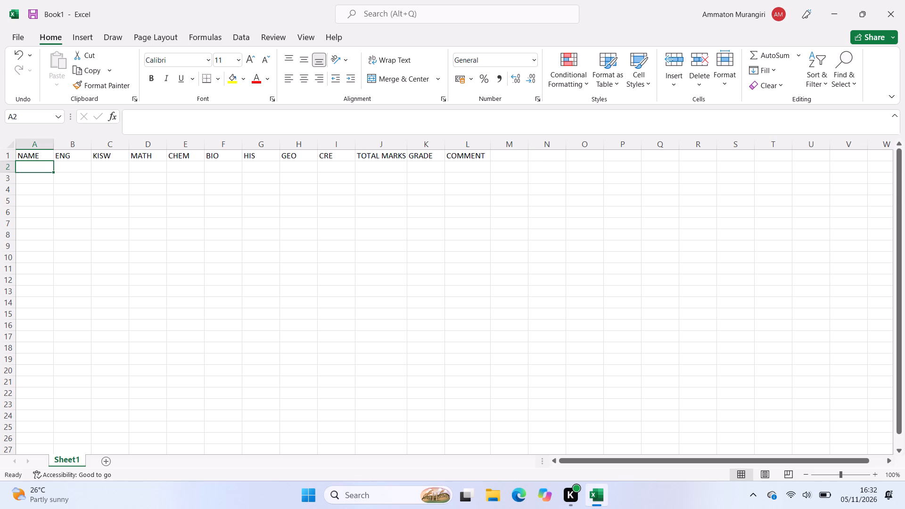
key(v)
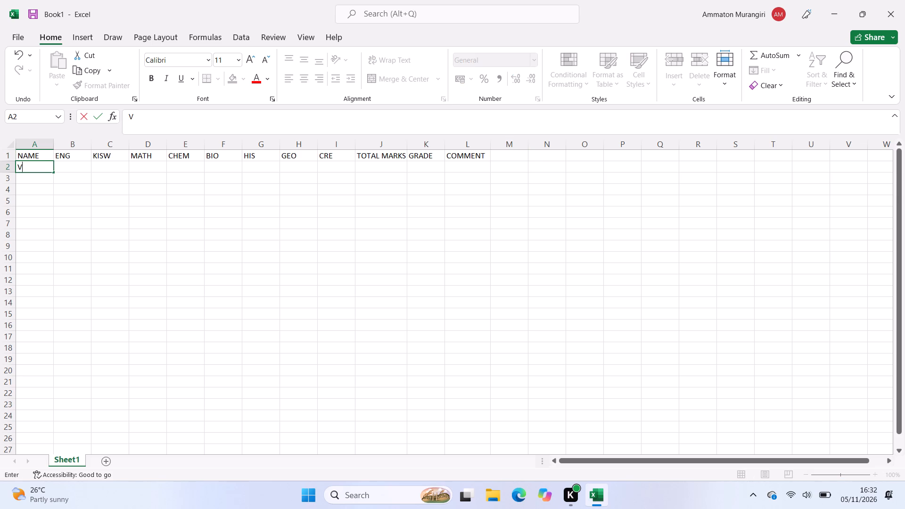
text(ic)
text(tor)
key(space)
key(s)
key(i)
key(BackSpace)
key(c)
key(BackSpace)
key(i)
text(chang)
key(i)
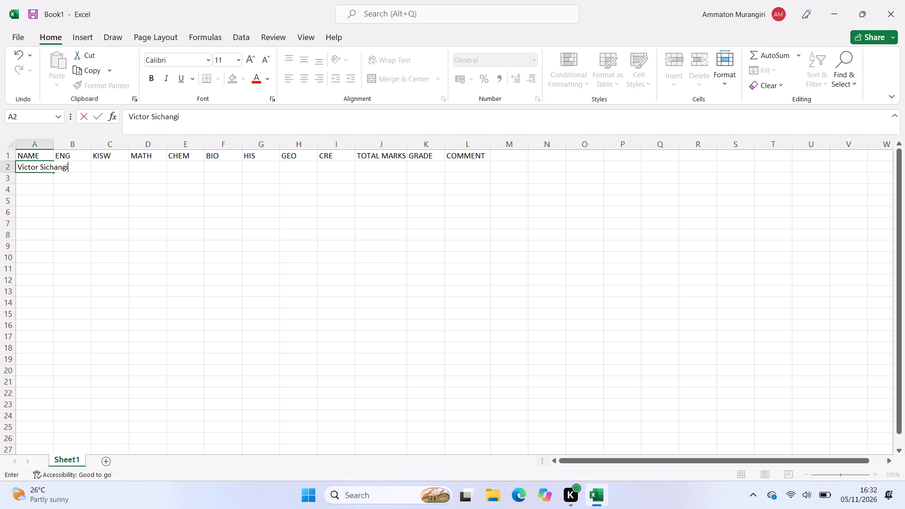
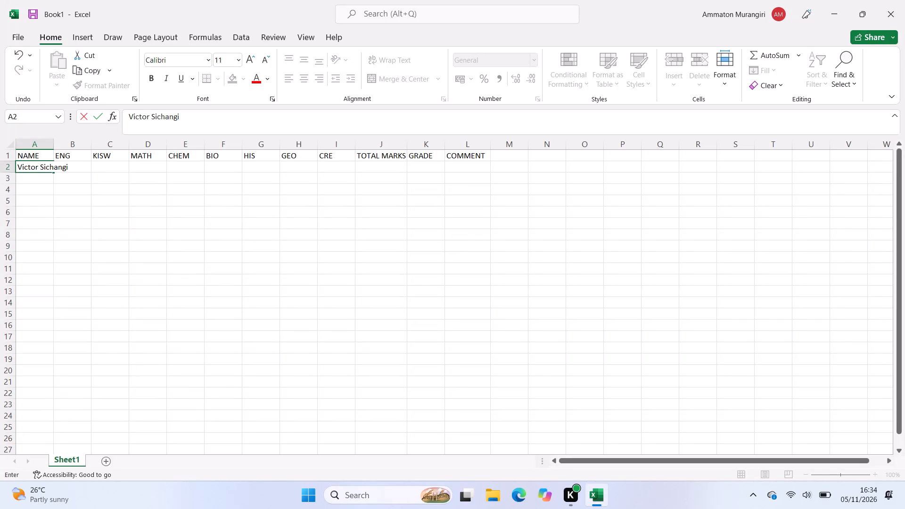
Widen column A to about 12.44 so the first student's full name fits.
click(91, 161)
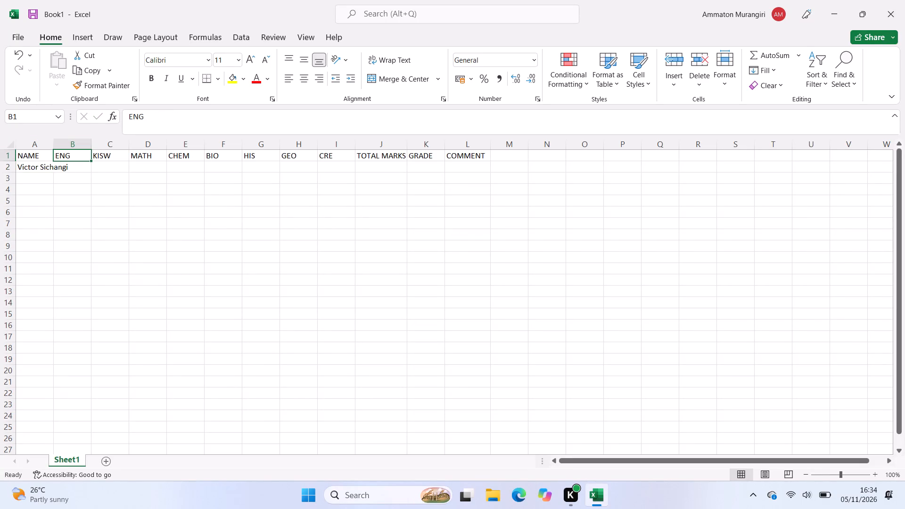
drag(53, 143, 54, 143)
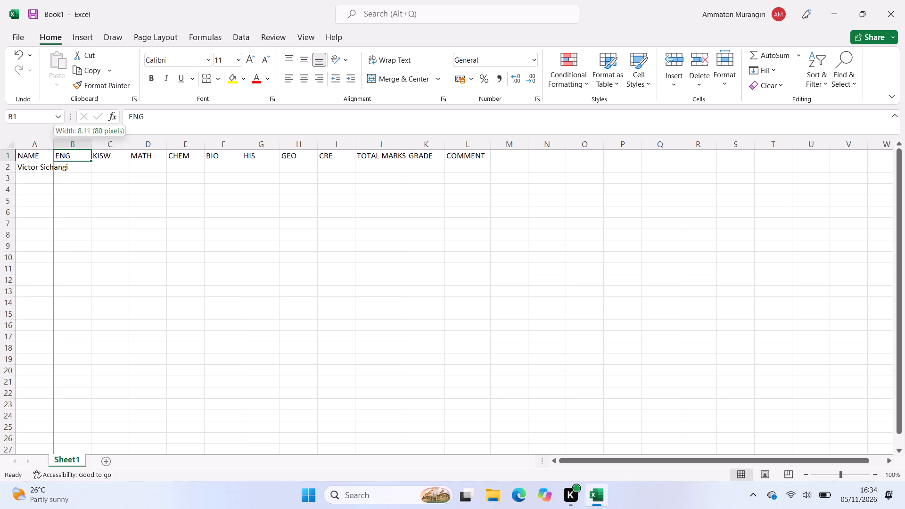
drag(54, 143, 72, 145)
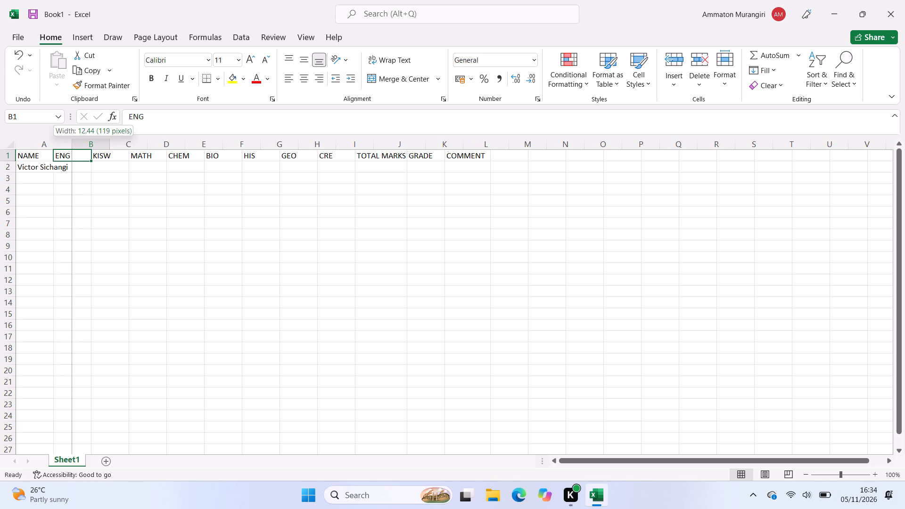
drag(72, 145, 71, 145)
Enter the second student's full name in cell A3.
click(39, 178)
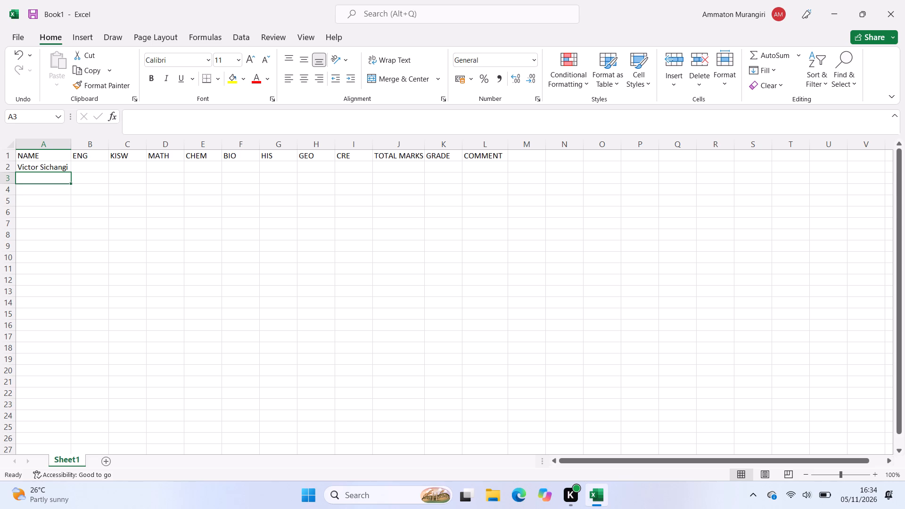
key(w)
key(a)
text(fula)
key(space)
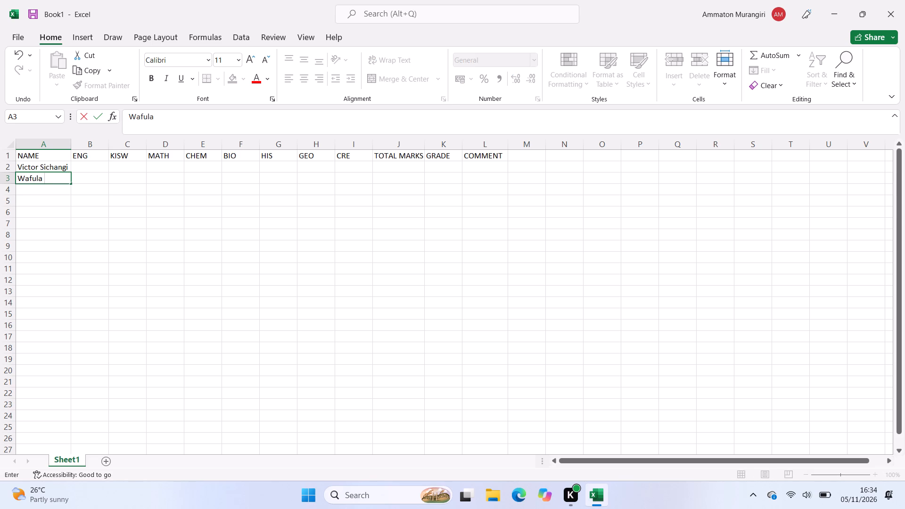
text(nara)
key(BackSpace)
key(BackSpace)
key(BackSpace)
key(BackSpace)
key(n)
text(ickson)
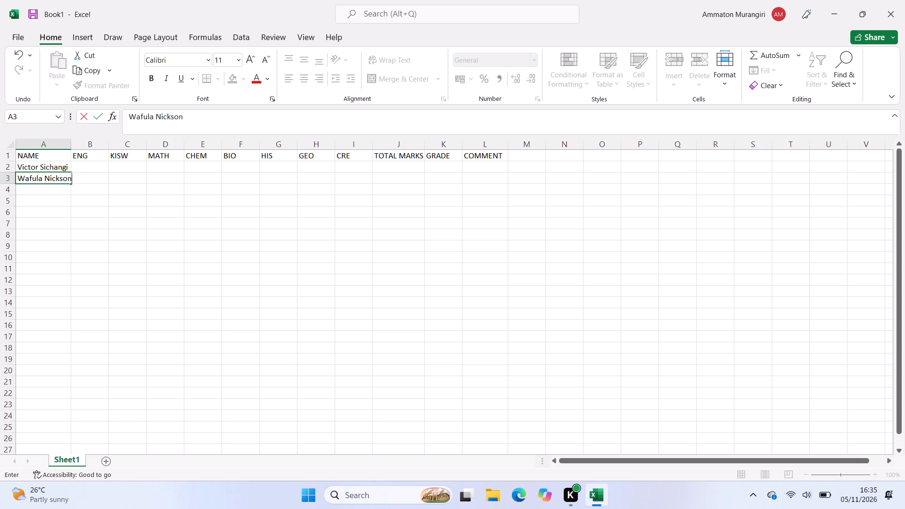
click(32, 196)
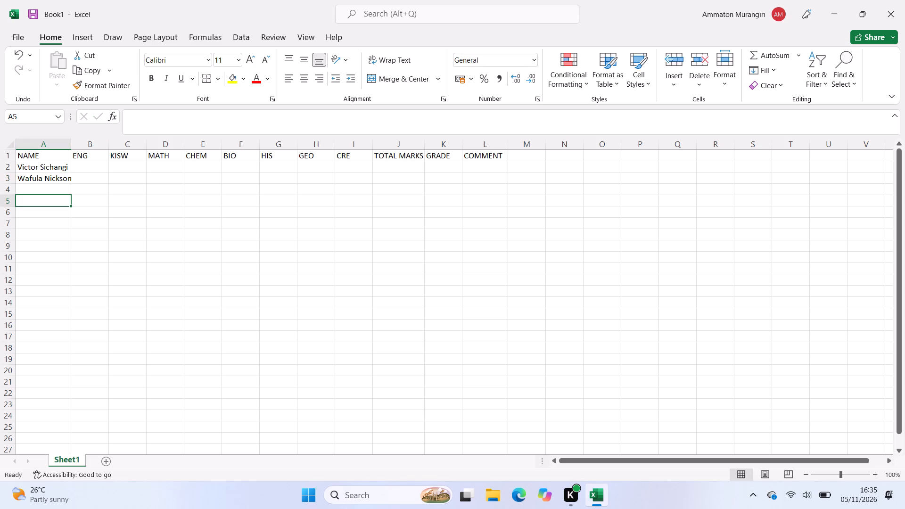
Widen column A slightly more so the name in cell A3 fits.
drag(72, 144, 78, 145)
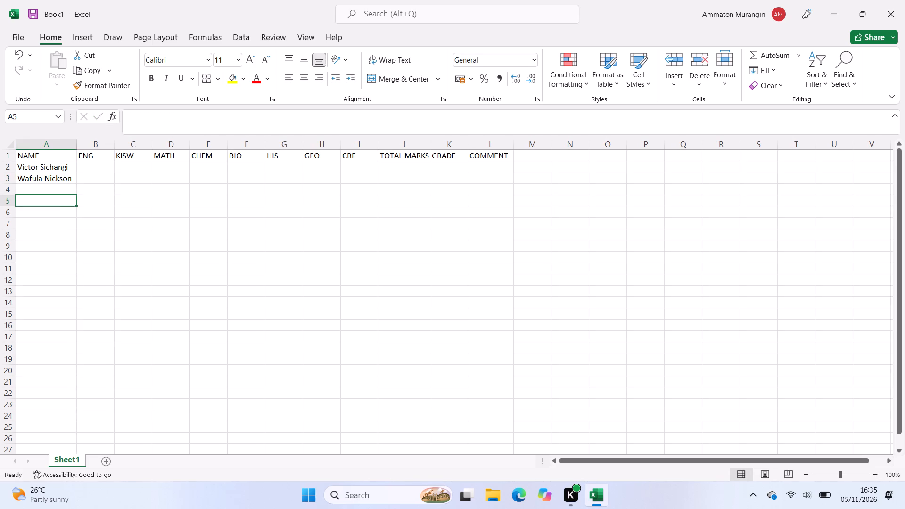
Enter the third student's full name in cell A4.
click(54, 186)
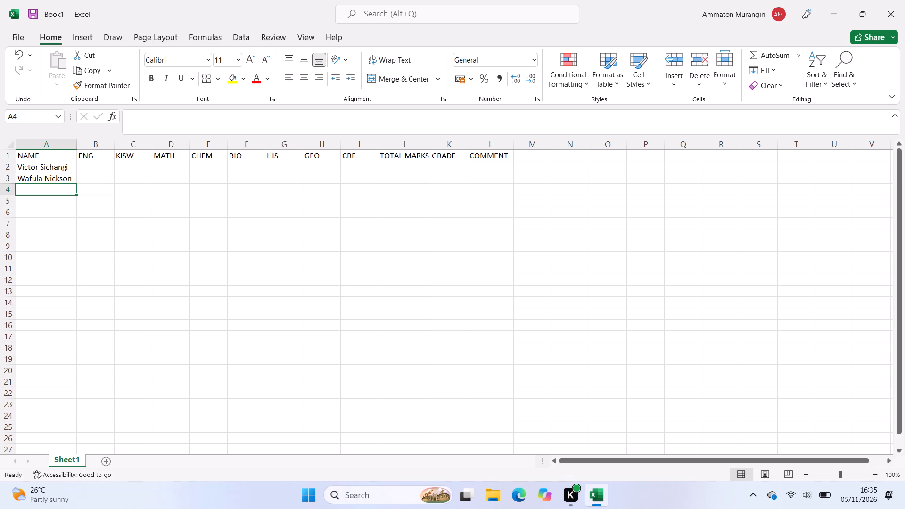
key(e)
key(BackSpace)
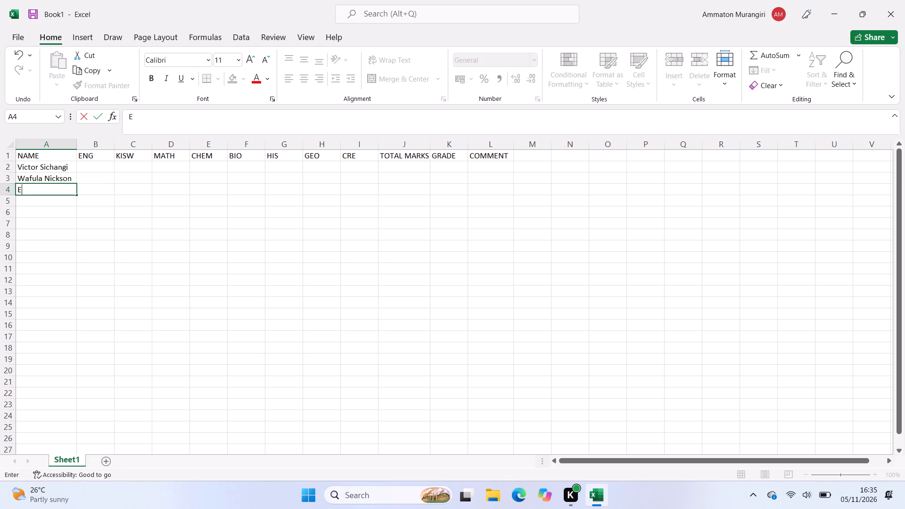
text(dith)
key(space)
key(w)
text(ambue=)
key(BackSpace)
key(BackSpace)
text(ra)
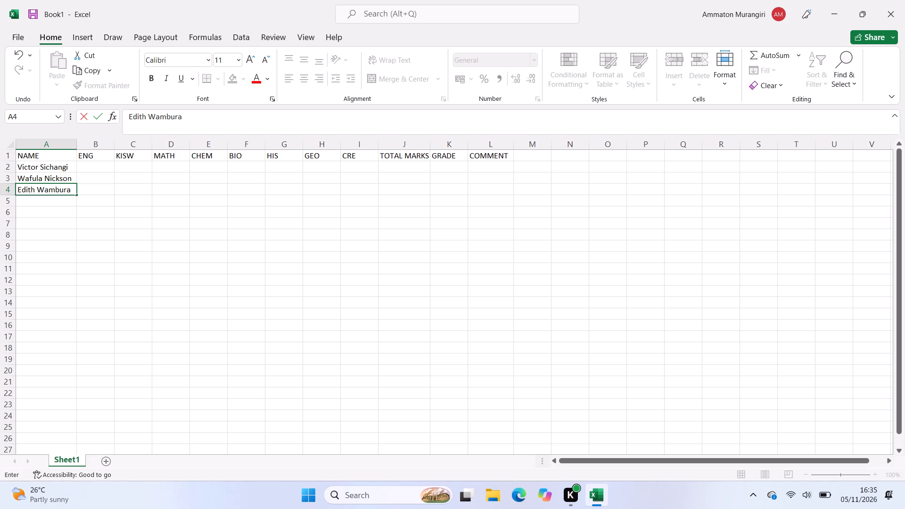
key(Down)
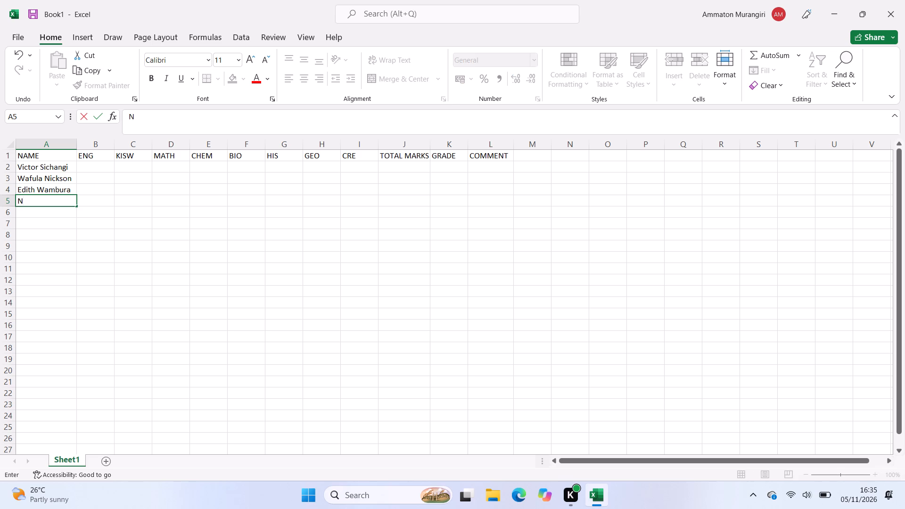
Enter the fourth student's full name in cell A5.
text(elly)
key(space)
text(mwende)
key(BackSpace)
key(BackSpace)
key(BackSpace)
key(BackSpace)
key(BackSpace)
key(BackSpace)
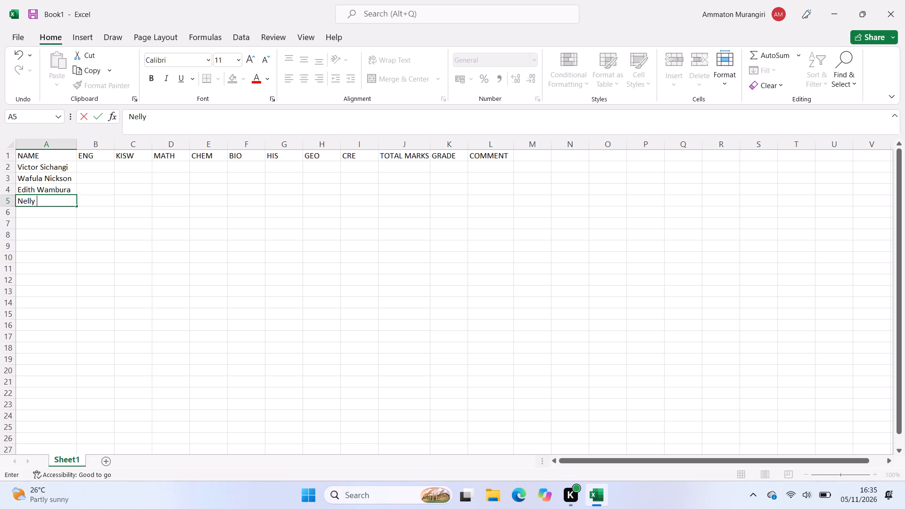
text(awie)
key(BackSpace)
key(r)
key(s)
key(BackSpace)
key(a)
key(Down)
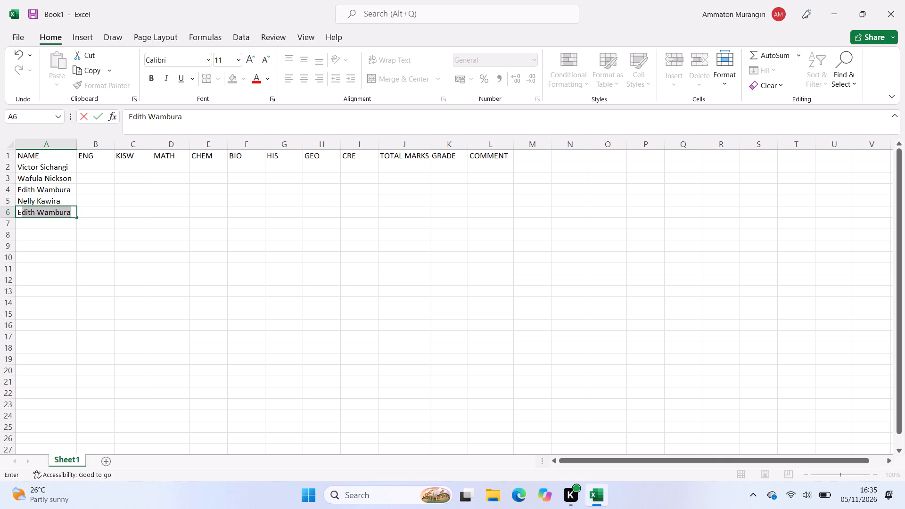
Enter the fifth student's full name in cell A6.
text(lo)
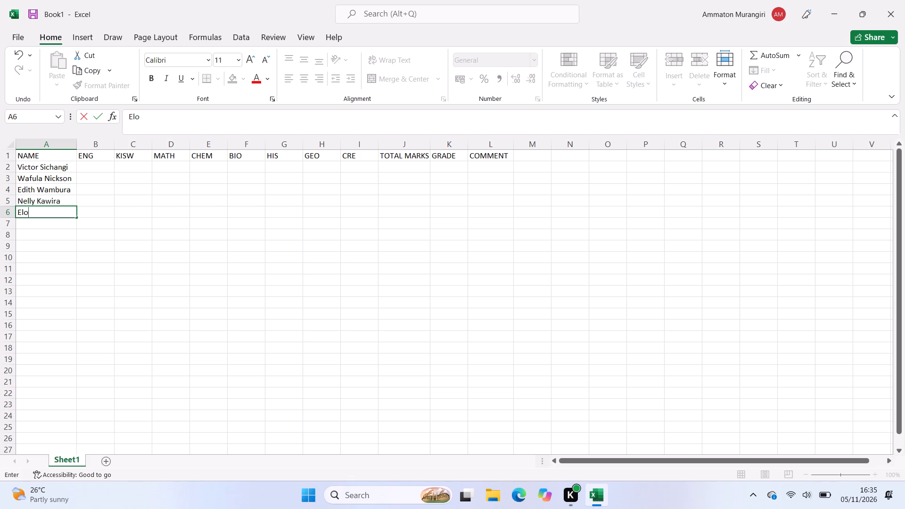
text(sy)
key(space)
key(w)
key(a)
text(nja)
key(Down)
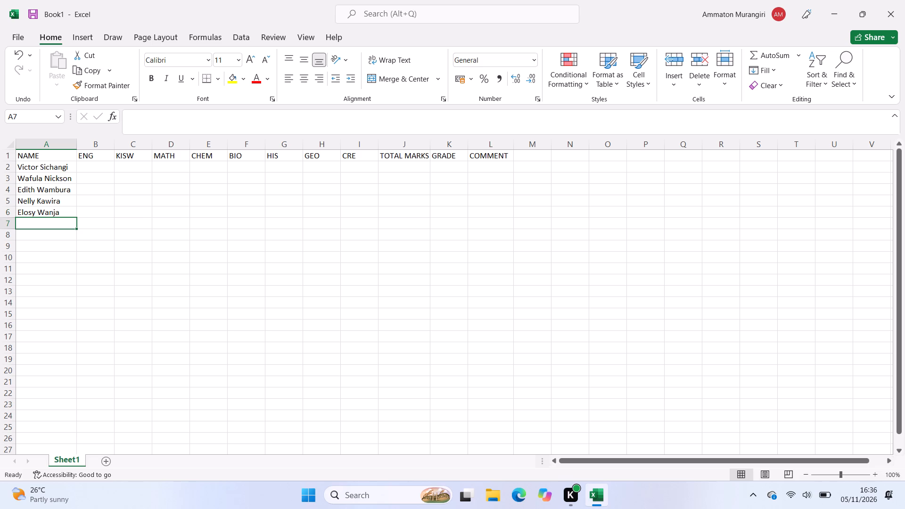
Enter the sixth student's full name in cell A7.
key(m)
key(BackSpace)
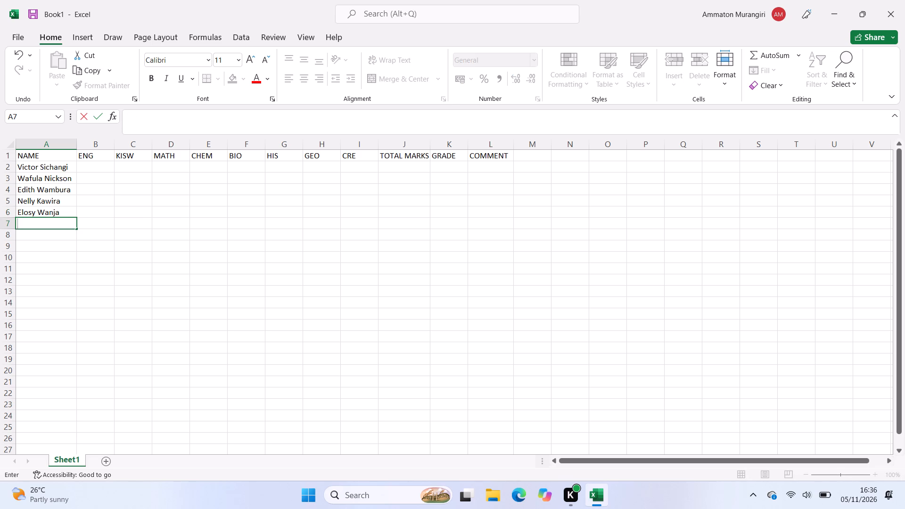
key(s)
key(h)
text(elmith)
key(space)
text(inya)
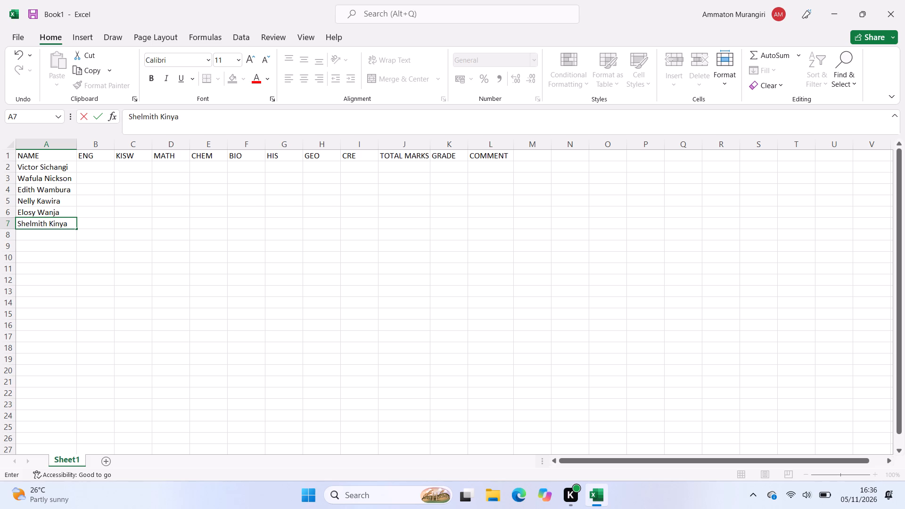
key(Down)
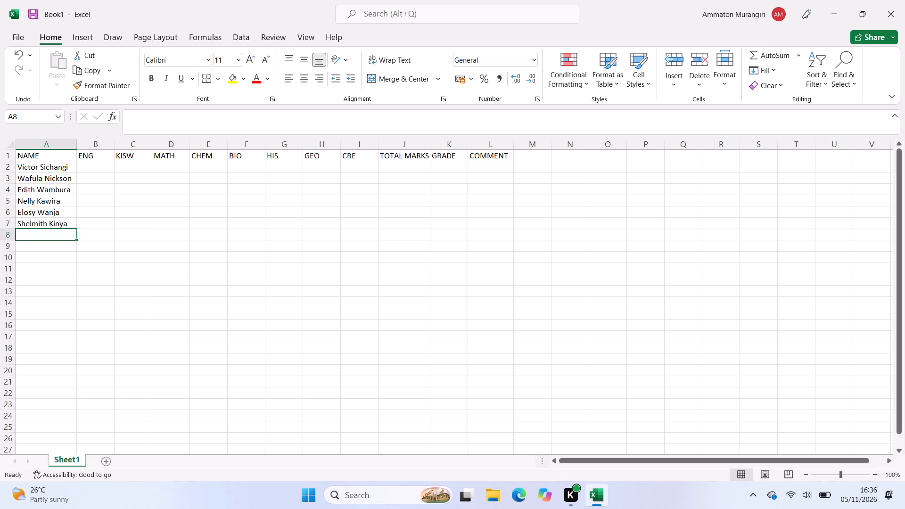
Enter the seventh student's full name in cell A8.
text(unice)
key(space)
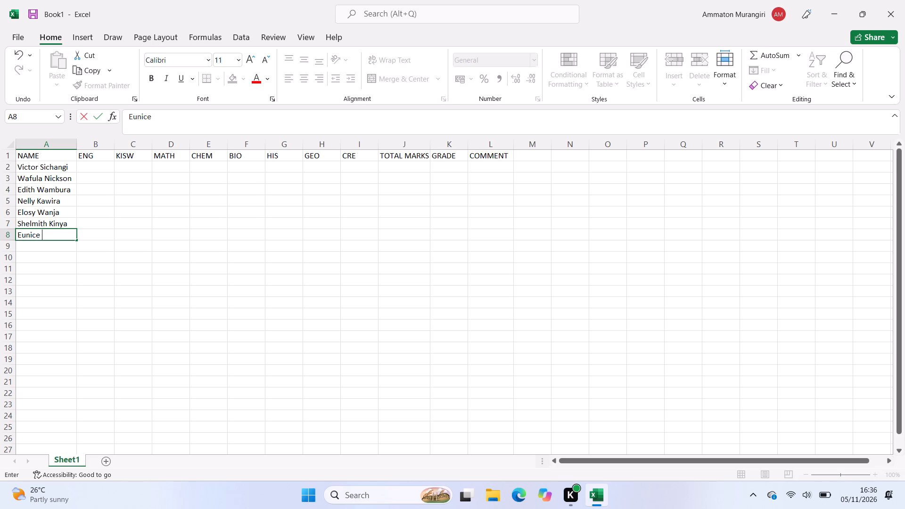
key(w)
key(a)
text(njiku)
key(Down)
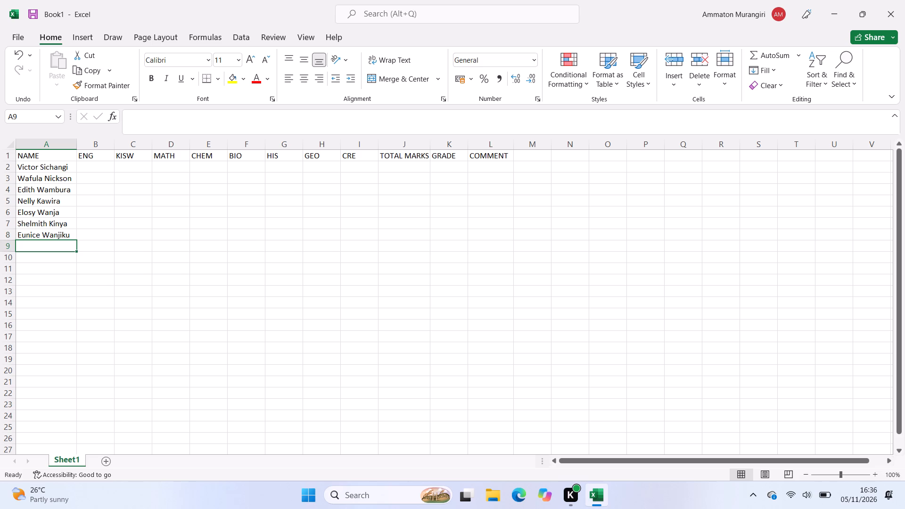
Enter the eighth student's full name in cell A9.
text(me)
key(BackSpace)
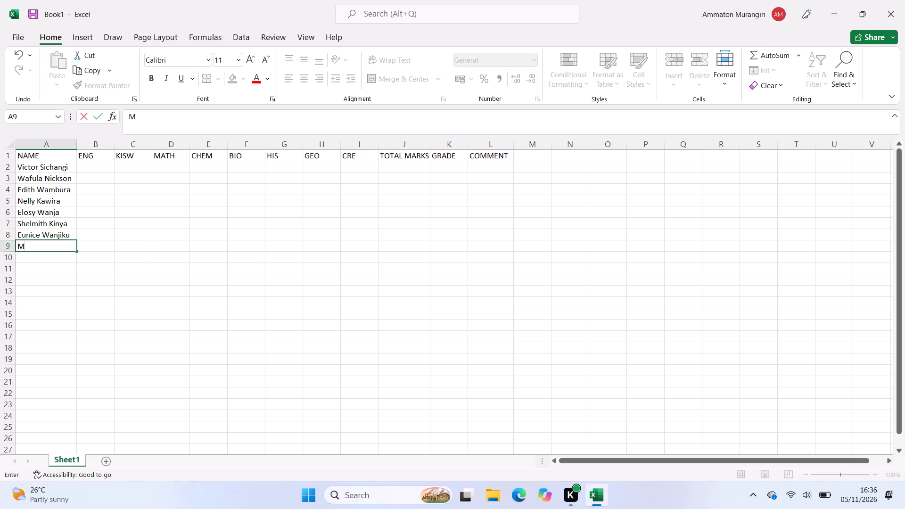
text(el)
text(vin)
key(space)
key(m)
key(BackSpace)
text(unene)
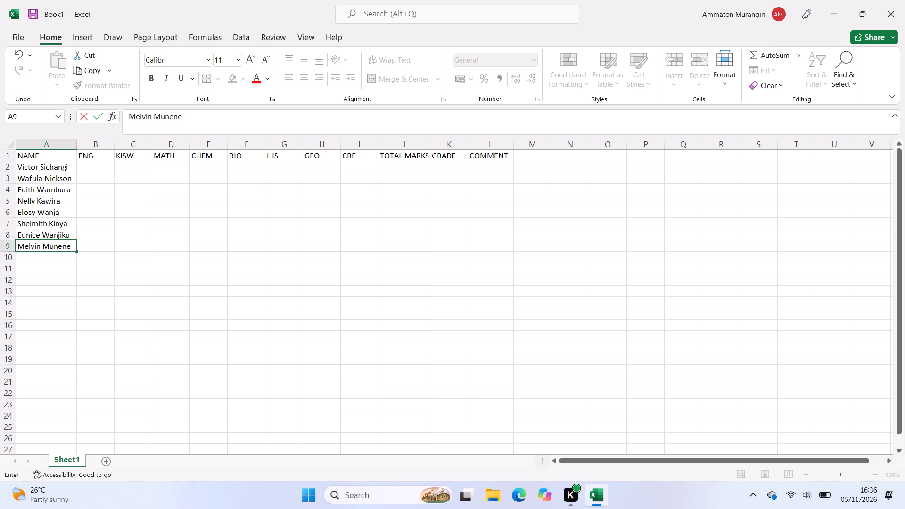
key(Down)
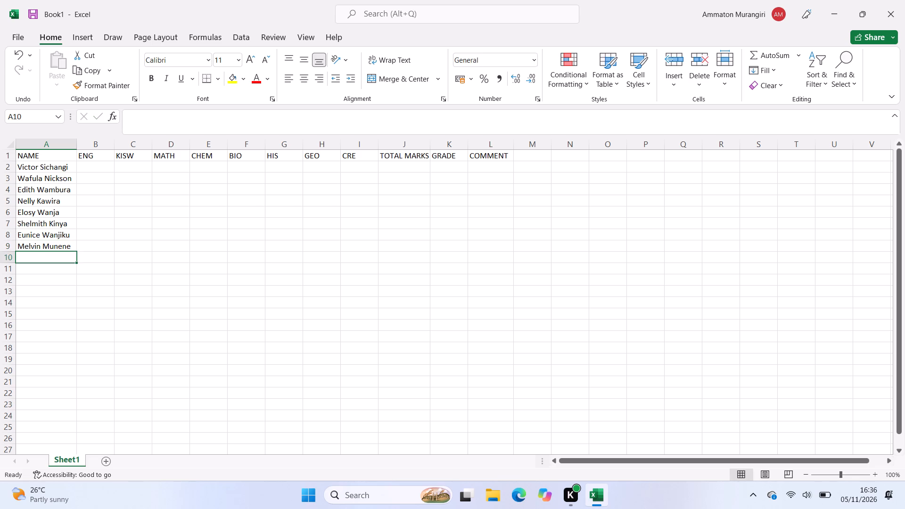
Enter the ninth student's full name in cell A10.
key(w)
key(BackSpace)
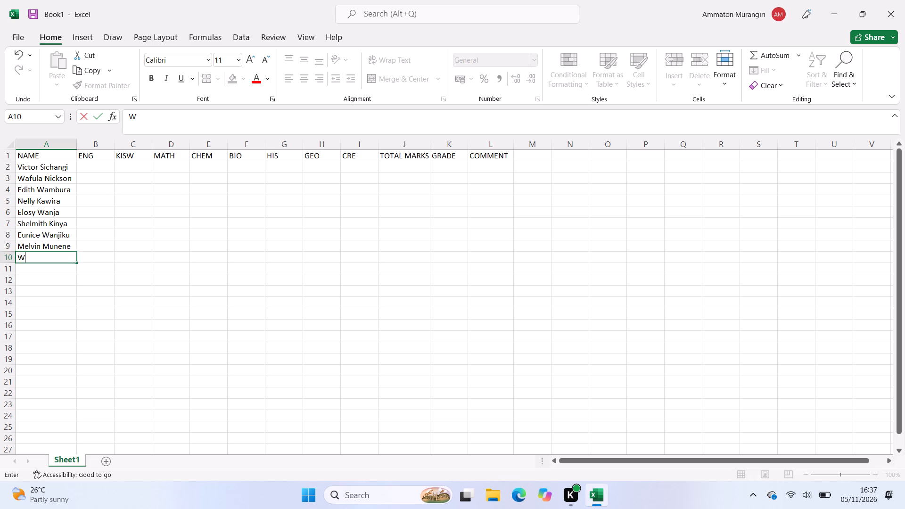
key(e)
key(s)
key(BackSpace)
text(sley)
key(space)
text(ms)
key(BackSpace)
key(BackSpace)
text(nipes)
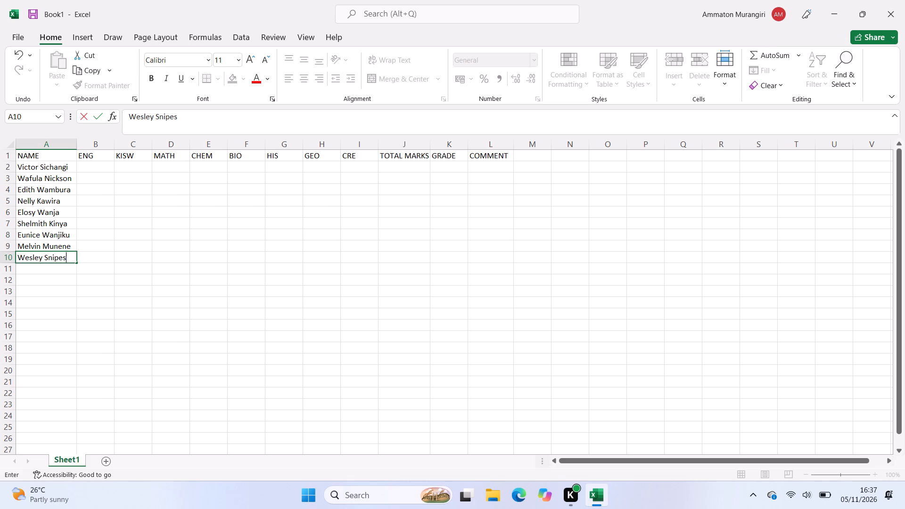
Enter the ENG marks 90, 85, 80 and 75 for the first four students in cells B2 to B5.
click(96, 168)
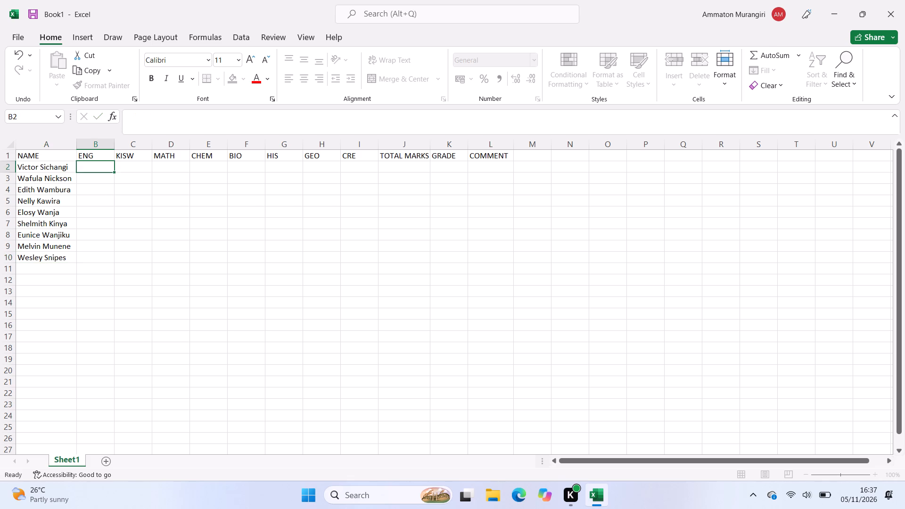
text(90)
key(Down)
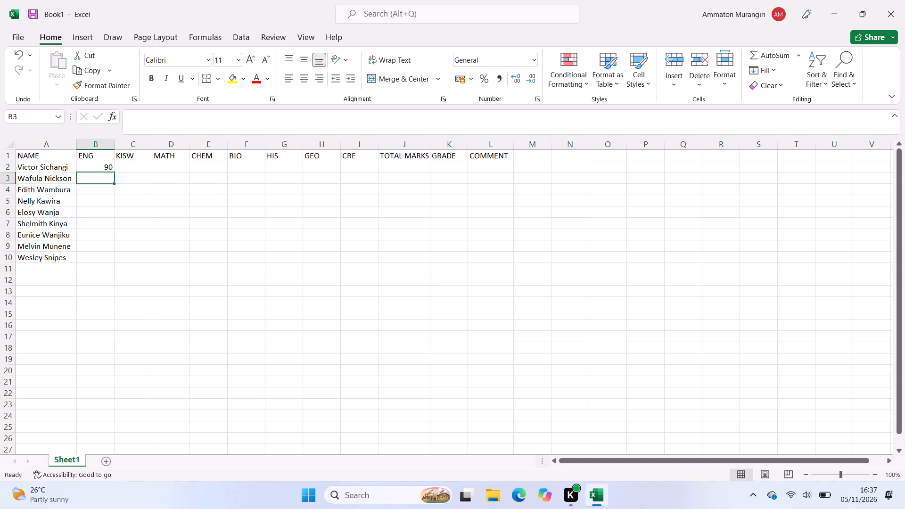
text(85)
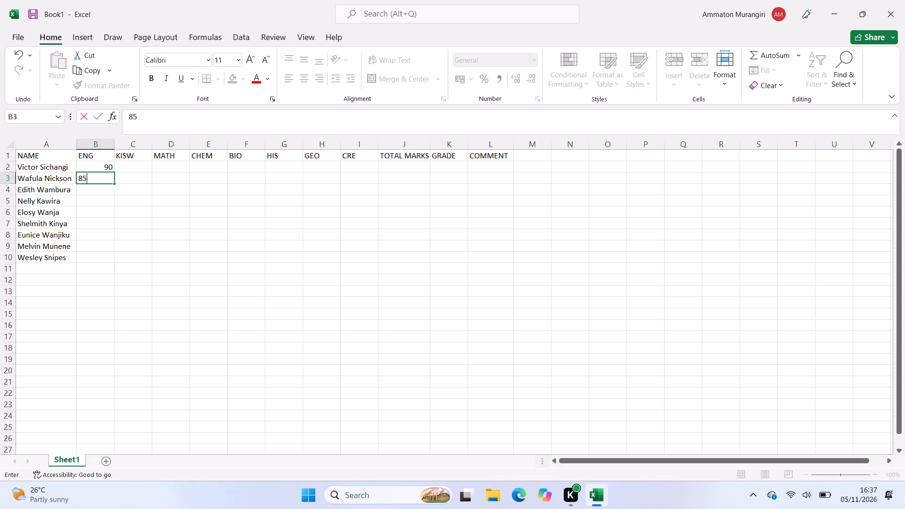
key(Down)
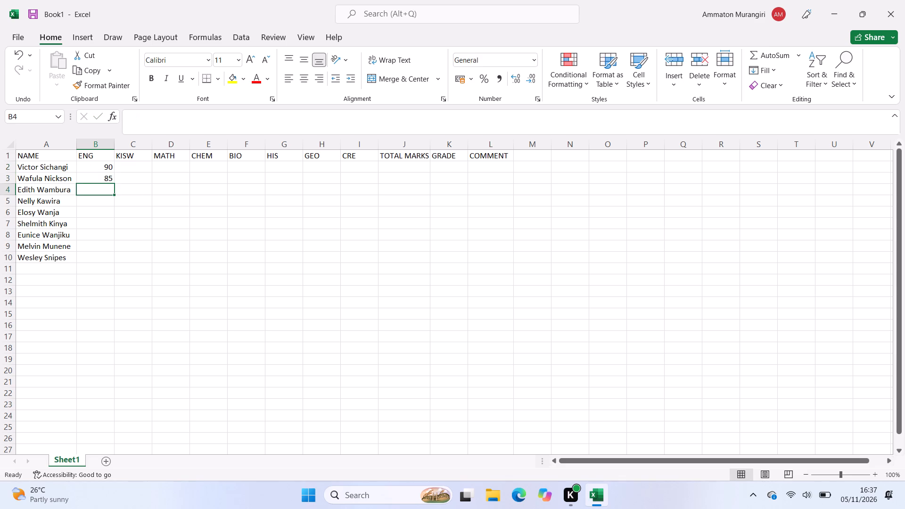
key(8)
key(minus)
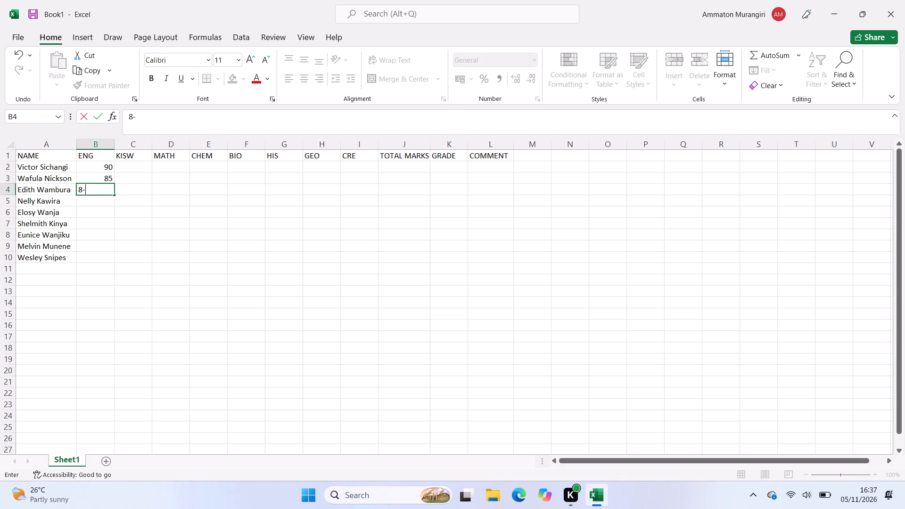
key(BackSpace)
key(0)
key(Down)
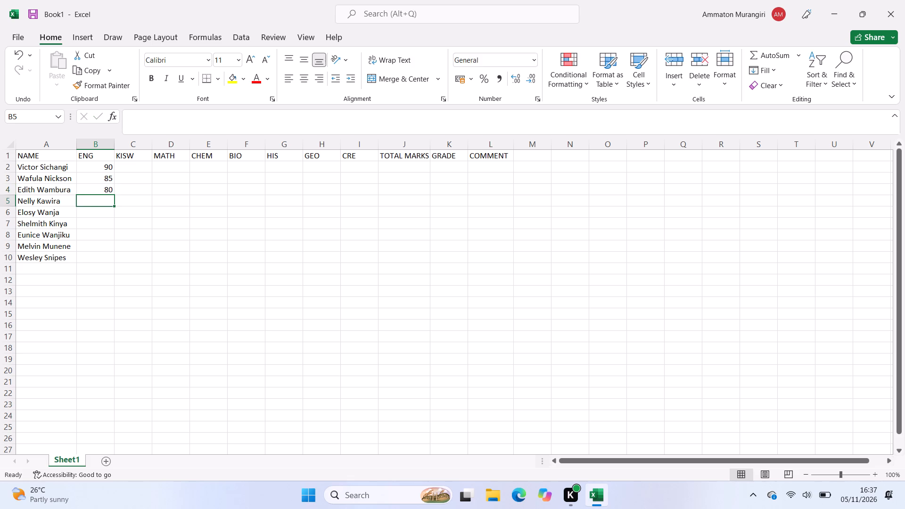
text(75)
key(Down)
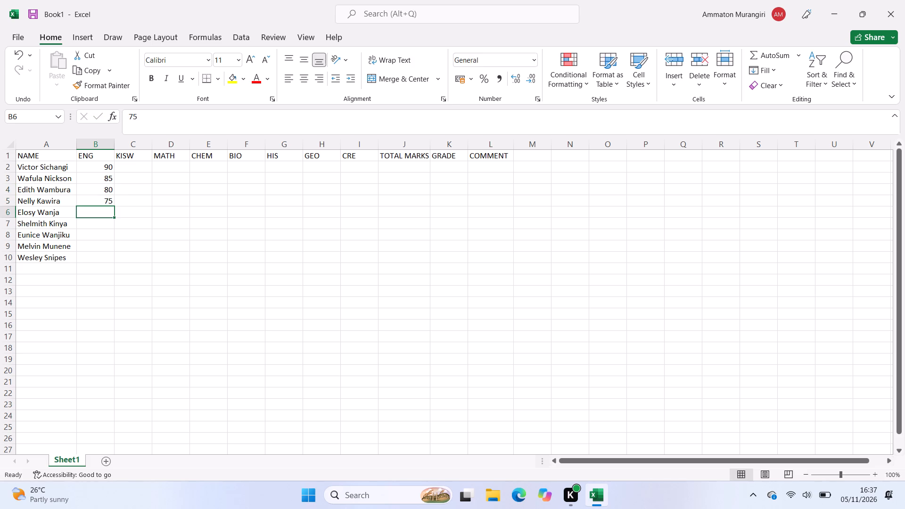
Enter the ENG marks 70, 65, 60, 55 and 50 for the remaining five students in cells B6 to B10.
key(7)
key(0)
key(Down)
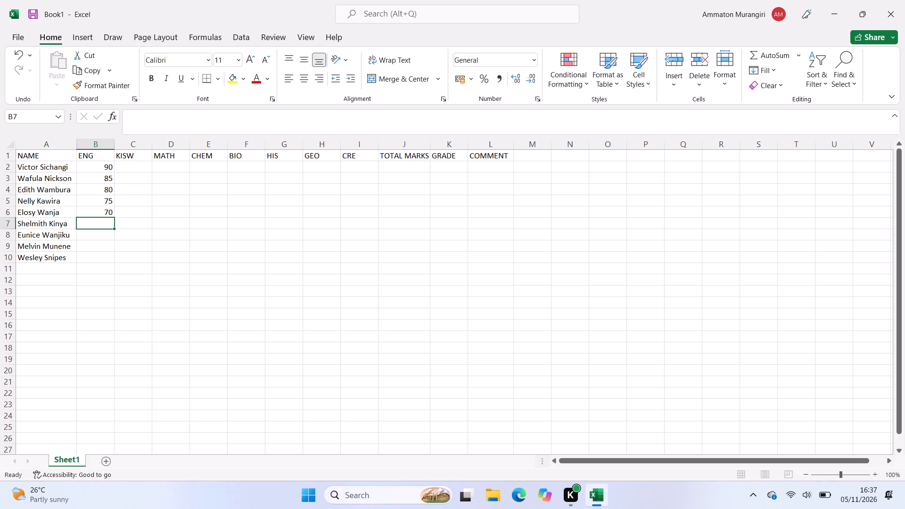
key(6)
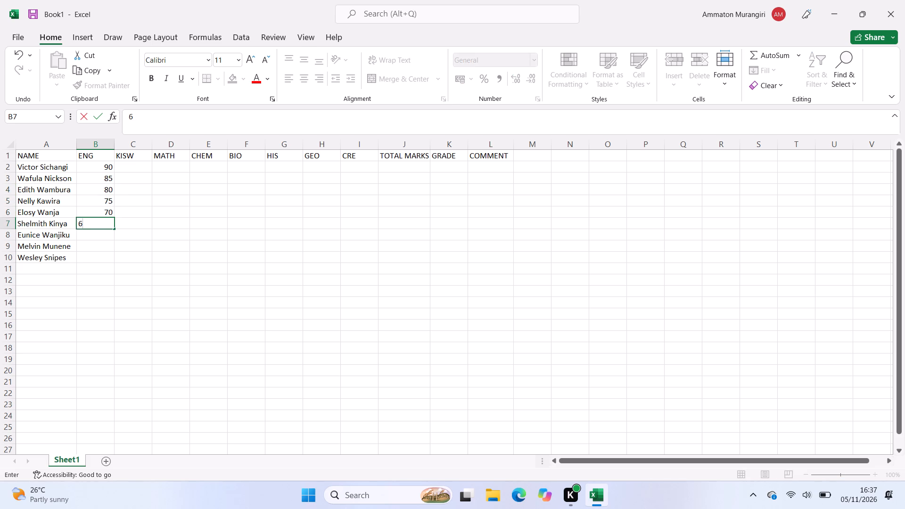
key(5)
key(Down)
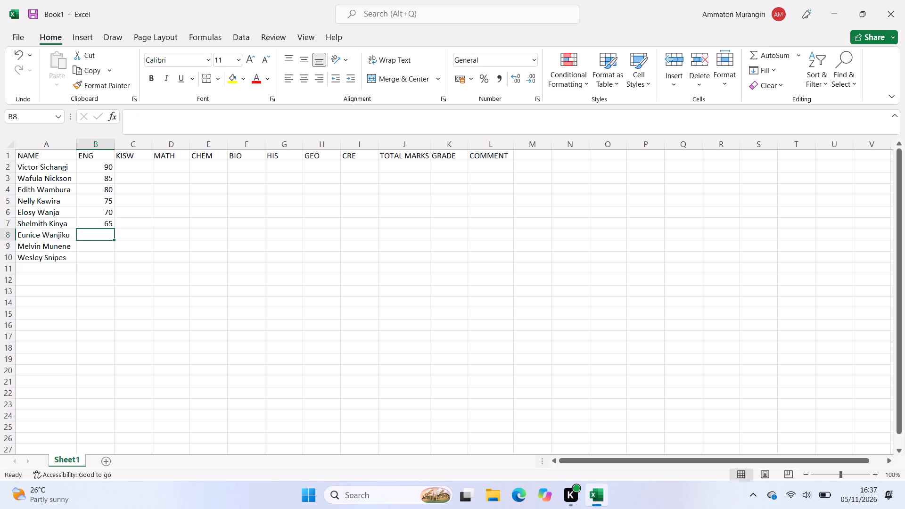
key(6)
key(0)
key(Down)
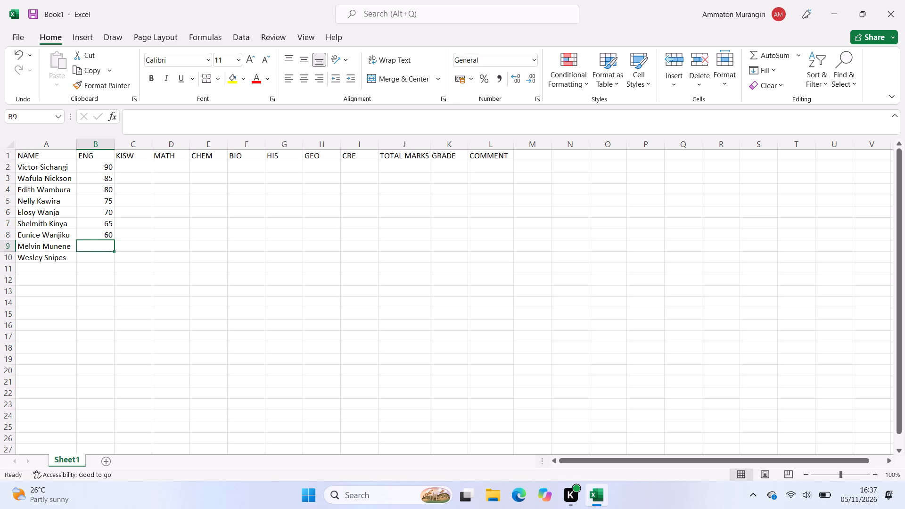
text(55)
key(Down)
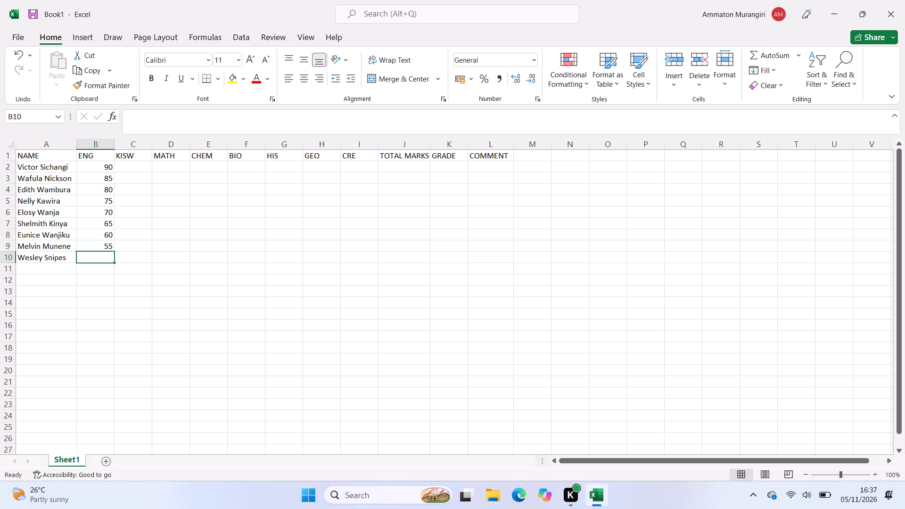
text(50)
key(Right)
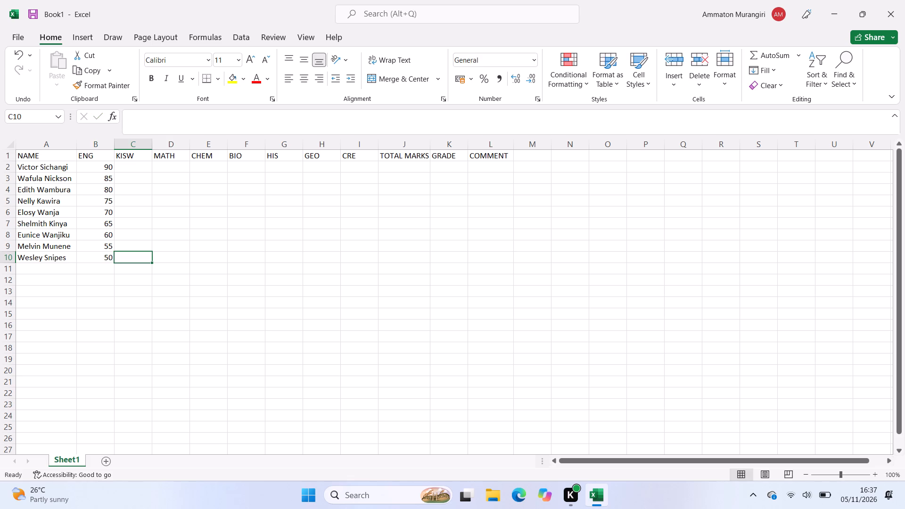
Enter the KISW marks 51, 56, 61, 66 and 71 upward from cell C10 to C6.
text(51)
key(Up)
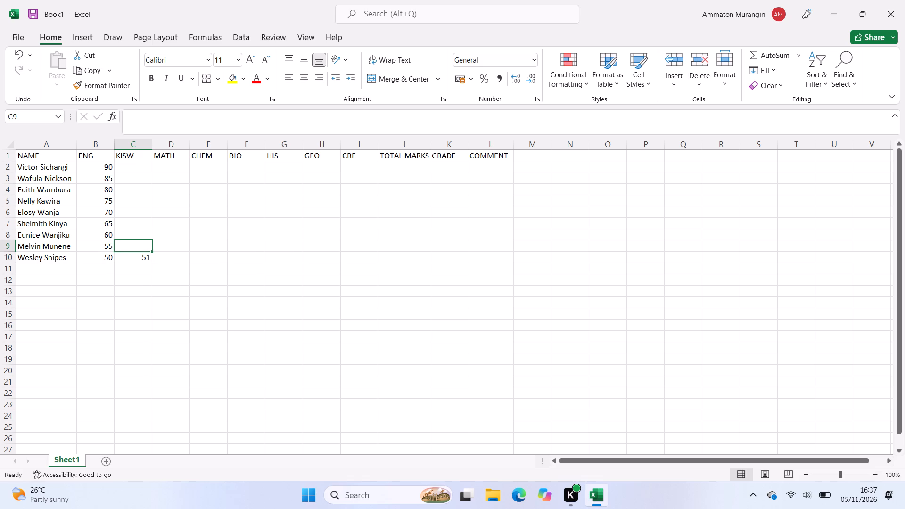
key(6)
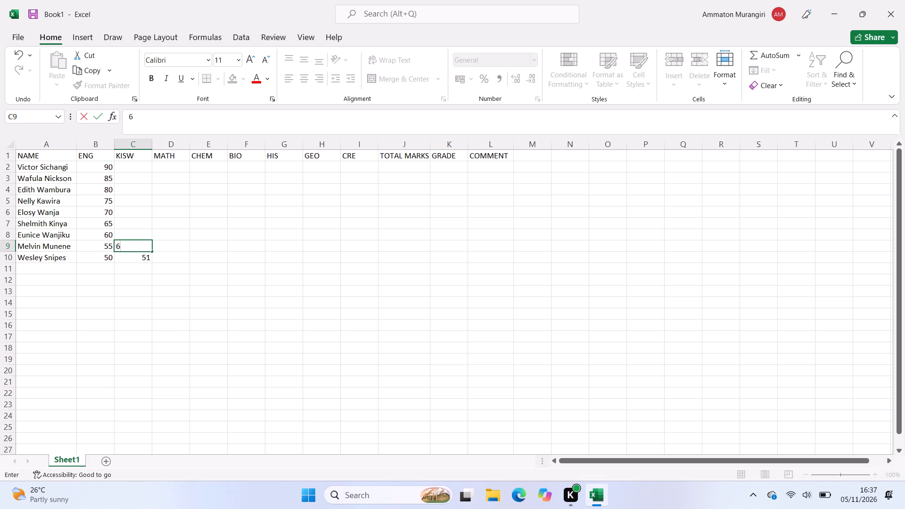
key(BackSpace)
text(56)
key(Up)
key(6)
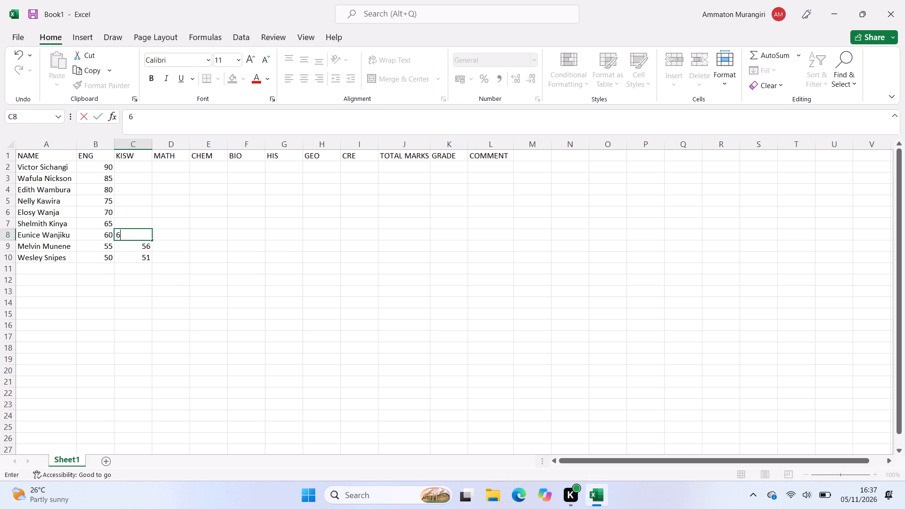
key(1)
key(Up)
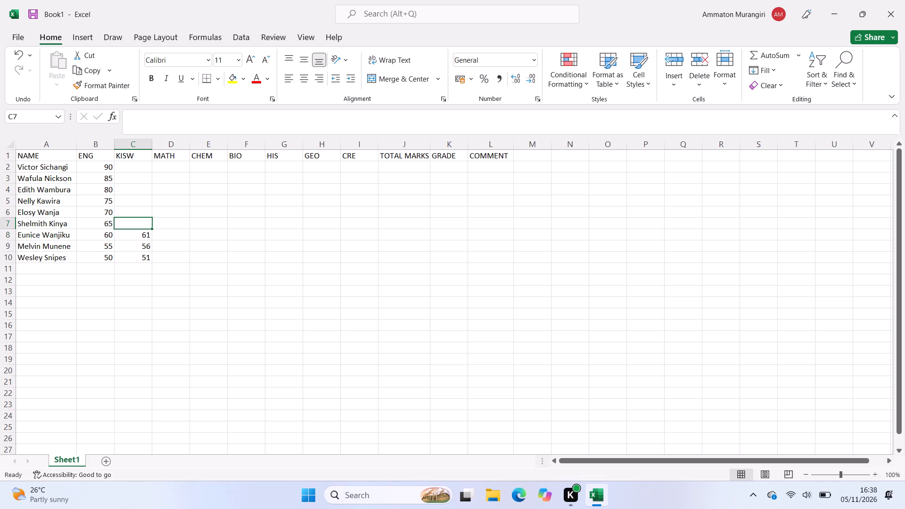
text(66)
key(Up)
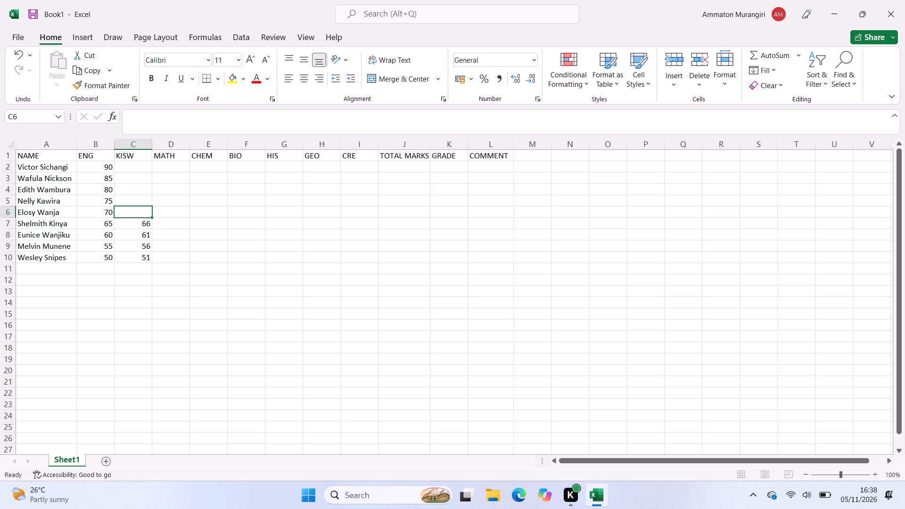
key(7)
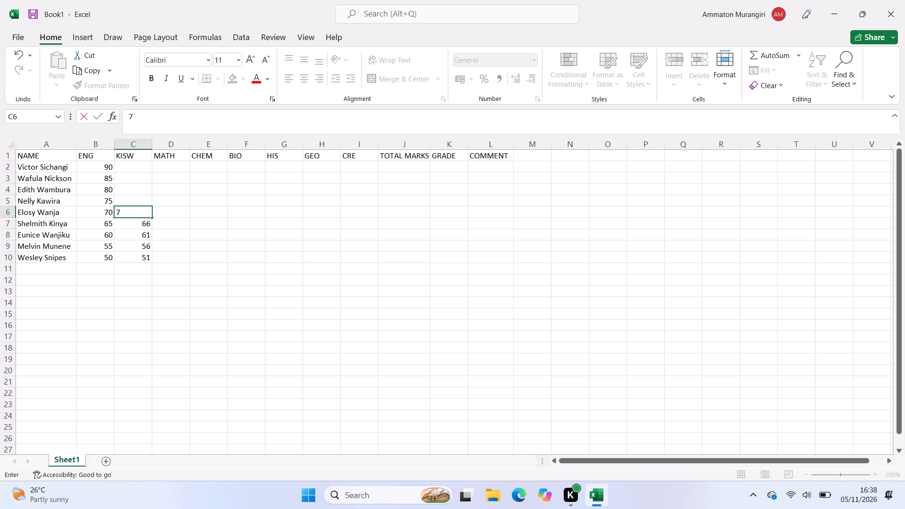
key(1)
key(Up)
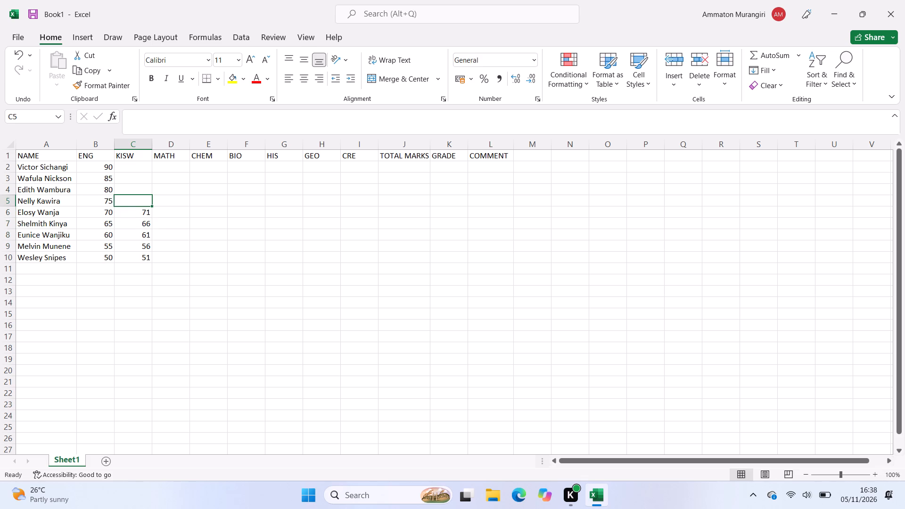
Enter the KISW marks 76, 81, 86 and 91 upward from cell C5 to C2.
text(76)
key(Up)
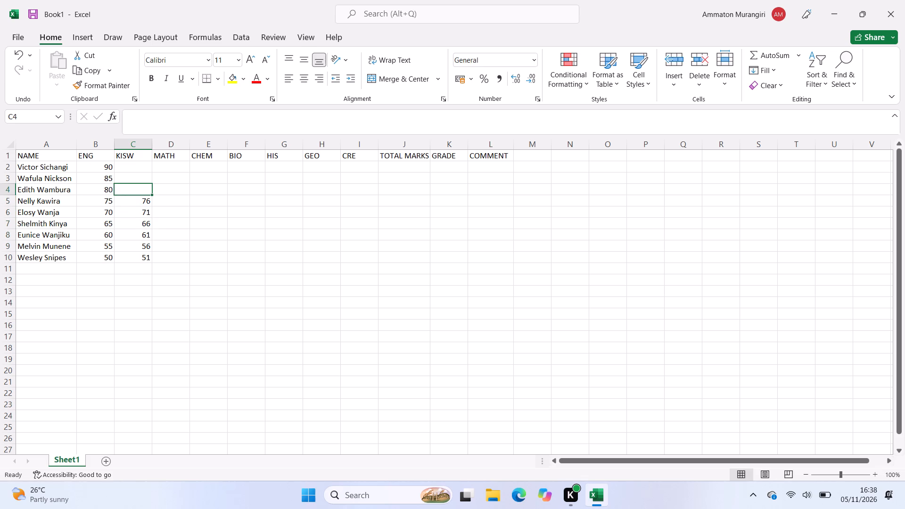
text(81)
key(Up)
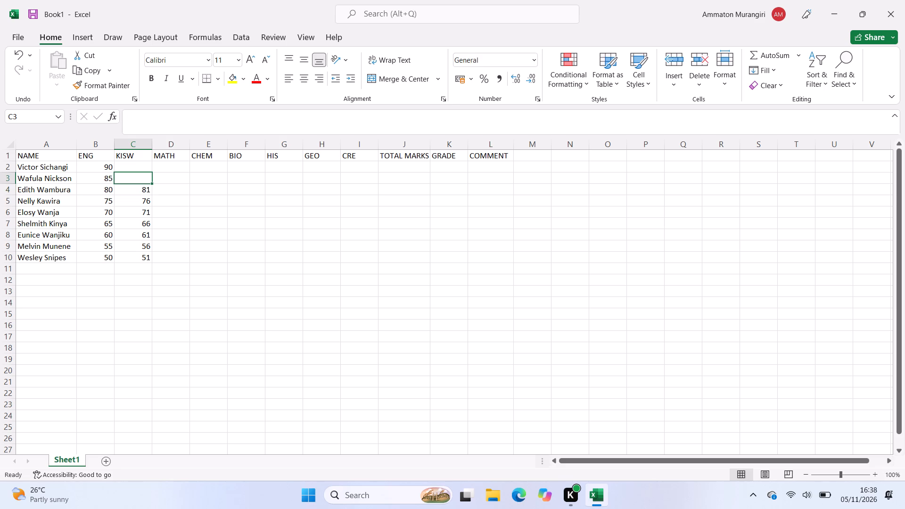
text(86)
key(Up)
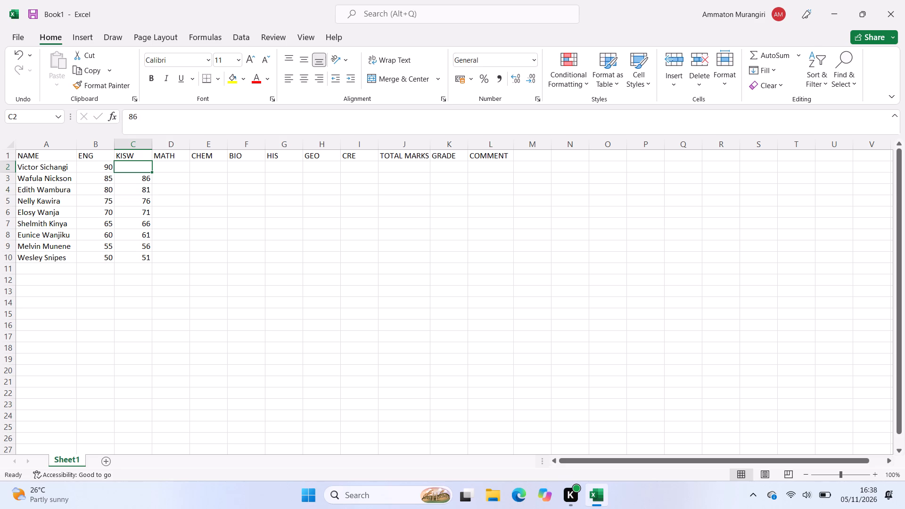
key(9)
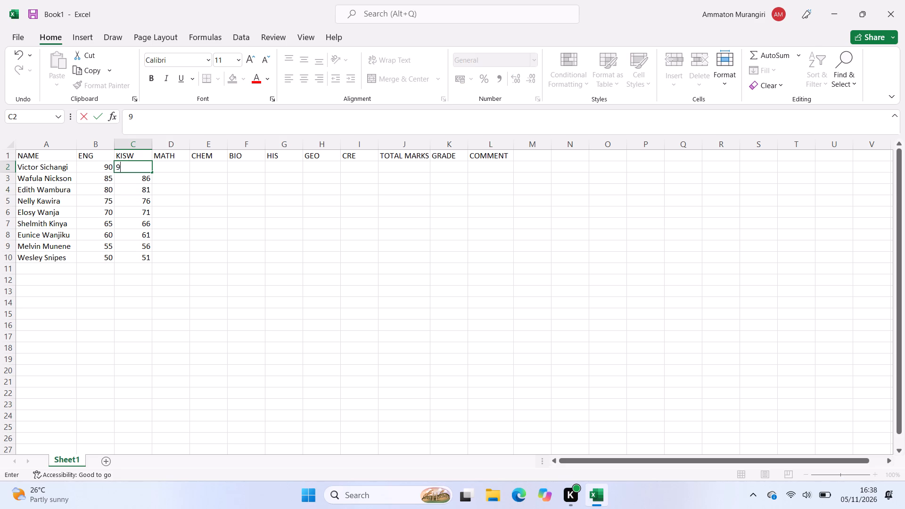
key(1)
key(Right)
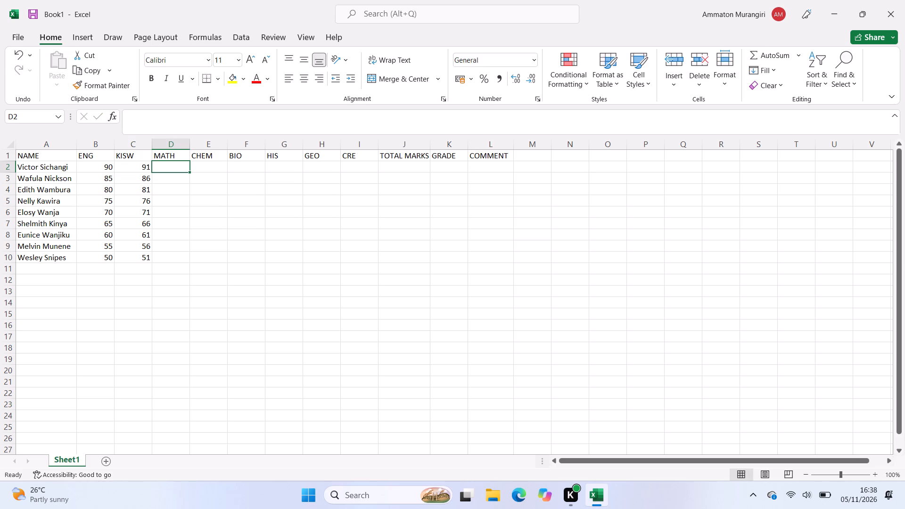
Enter the MATH mark 92 for the first student in cell D2.
key(9)
key(2)
key(Down)
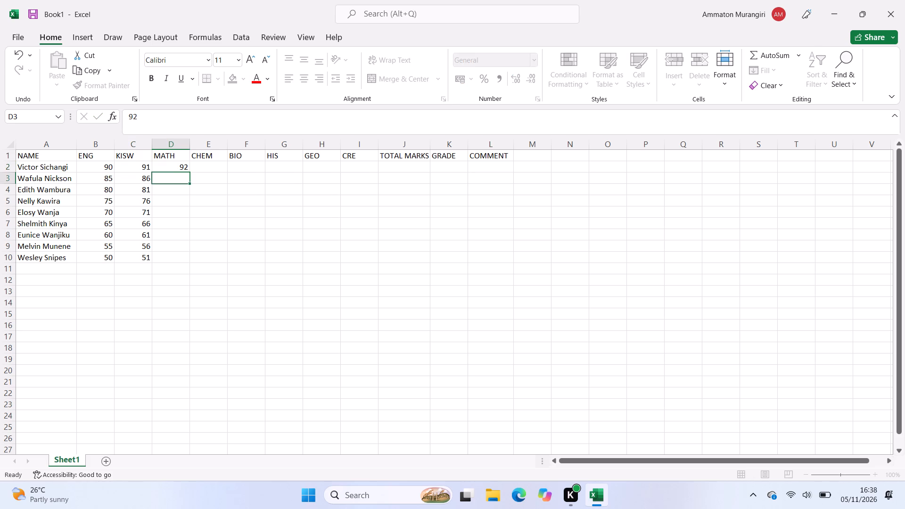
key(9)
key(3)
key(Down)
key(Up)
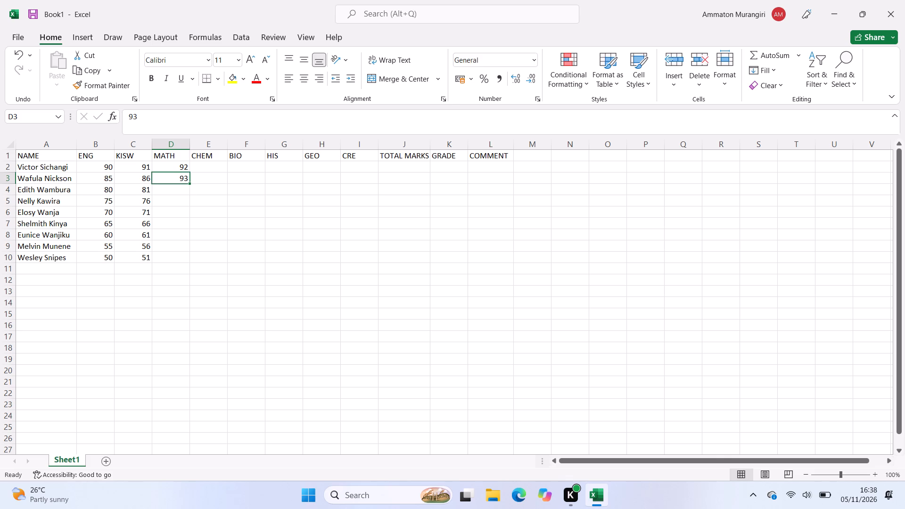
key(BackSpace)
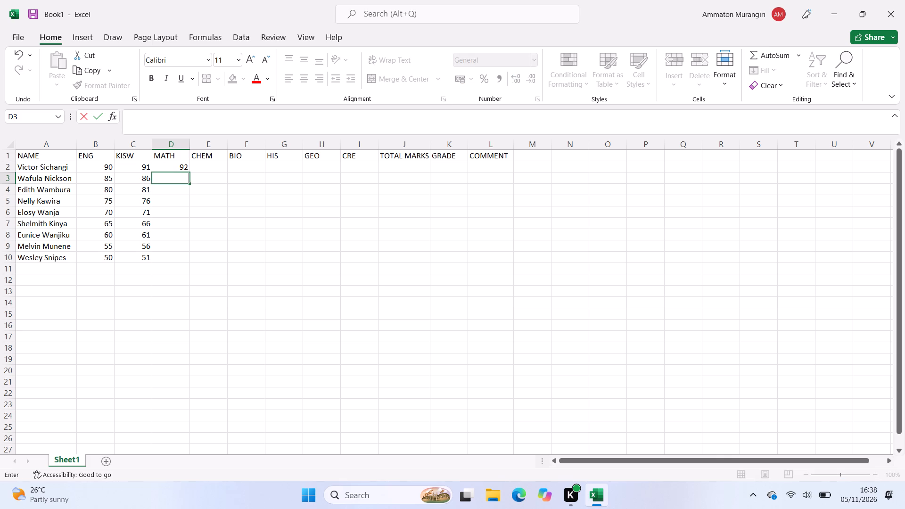
Enter the MATH marks 87, 82, 77 and 72 for the second to fifth students in cells D3 to D6.
text(87)
key(Down)
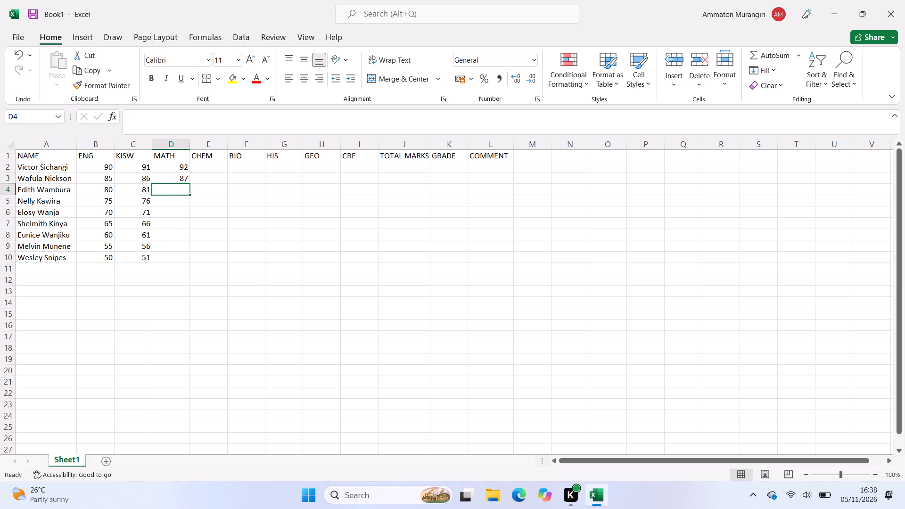
key(8)
key(2)
key(Down)
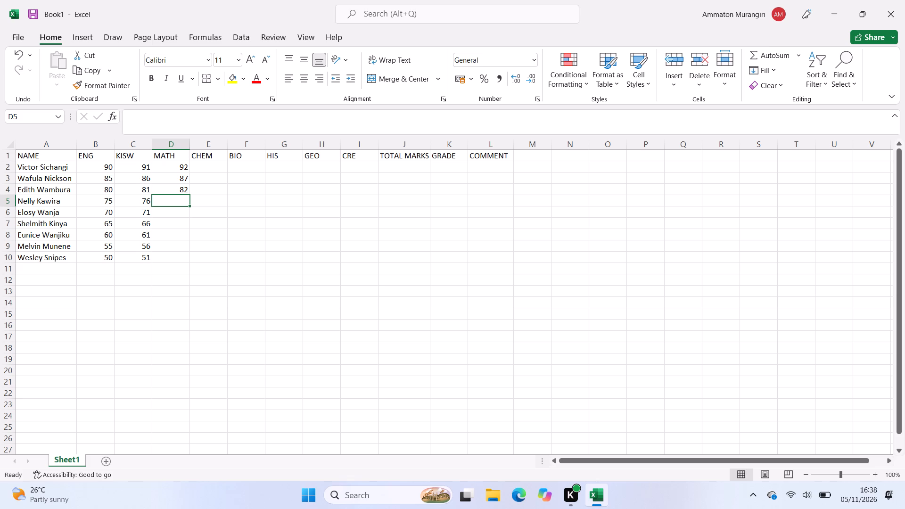
text(77)
key(Down)
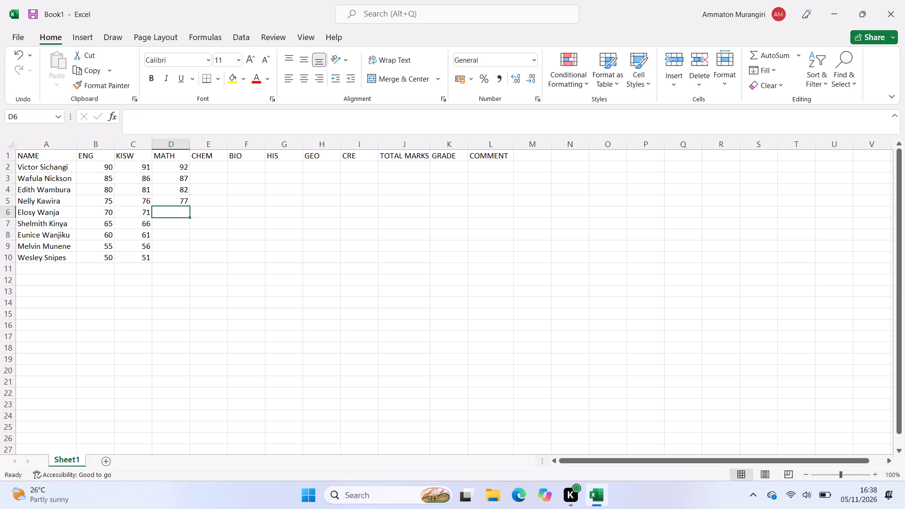
key(7)
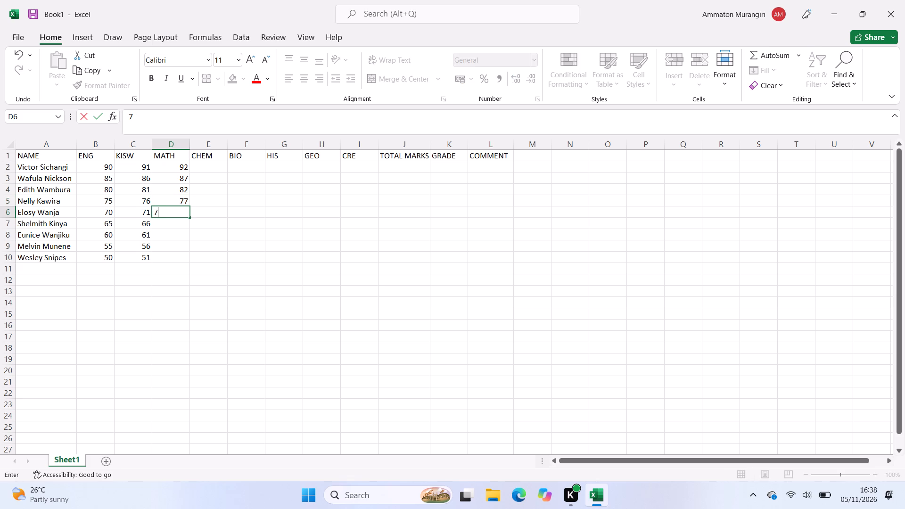
key(2)
key(Down)
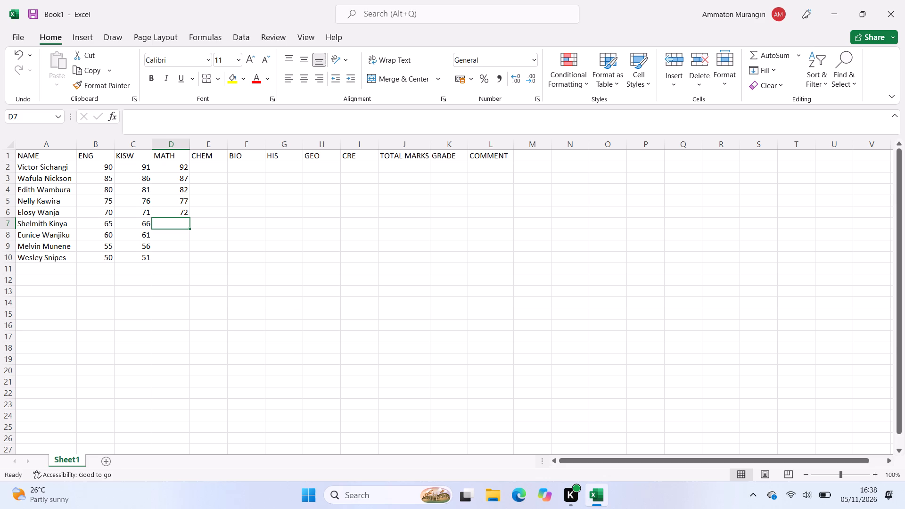
Enter the MATH marks 67, 62, 57 and 52 for the last four students in cells D7 to D10.
text(67)
key(Down)
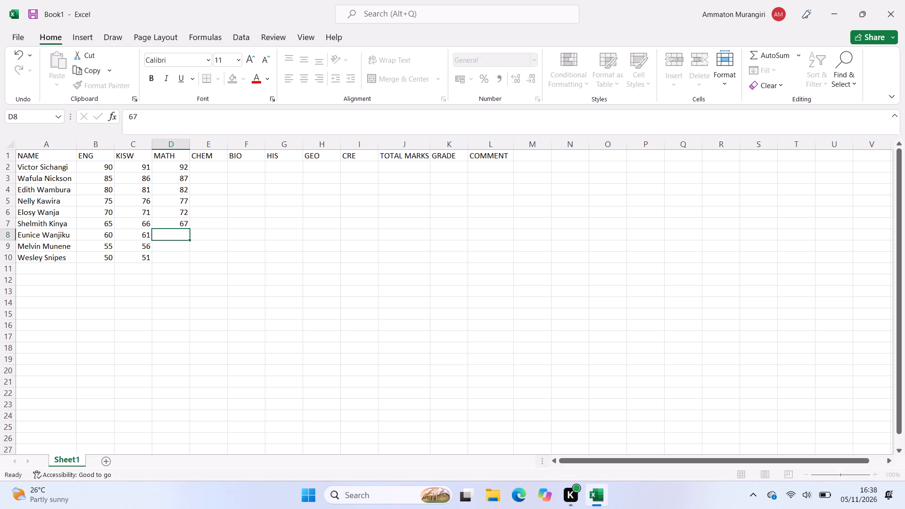
key(6)
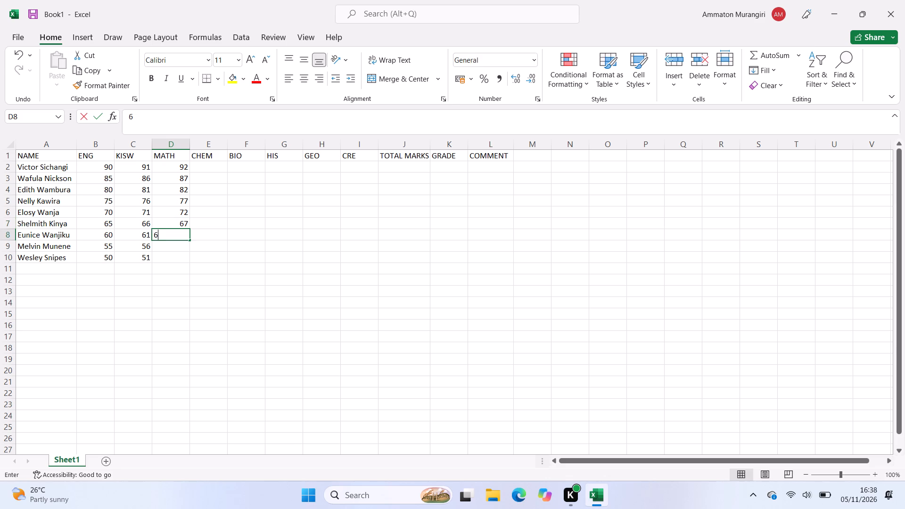
key(2)
key(Down)
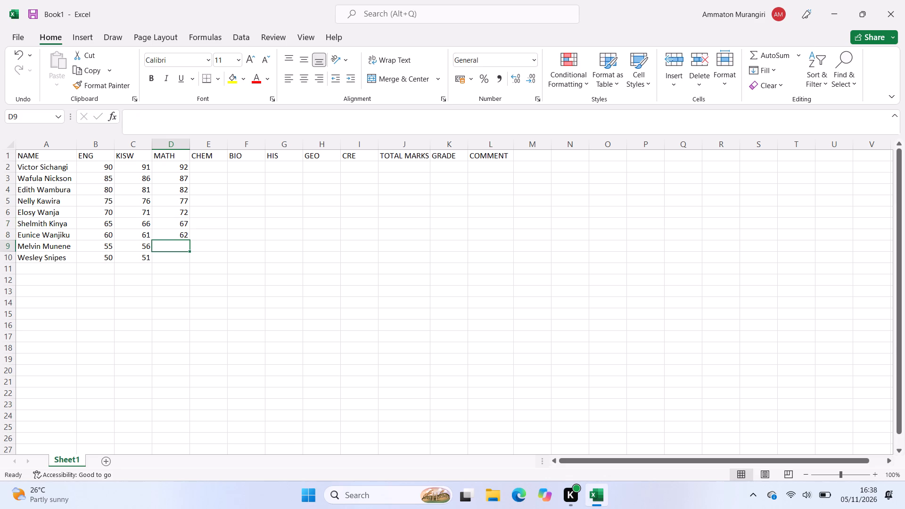
text(57)
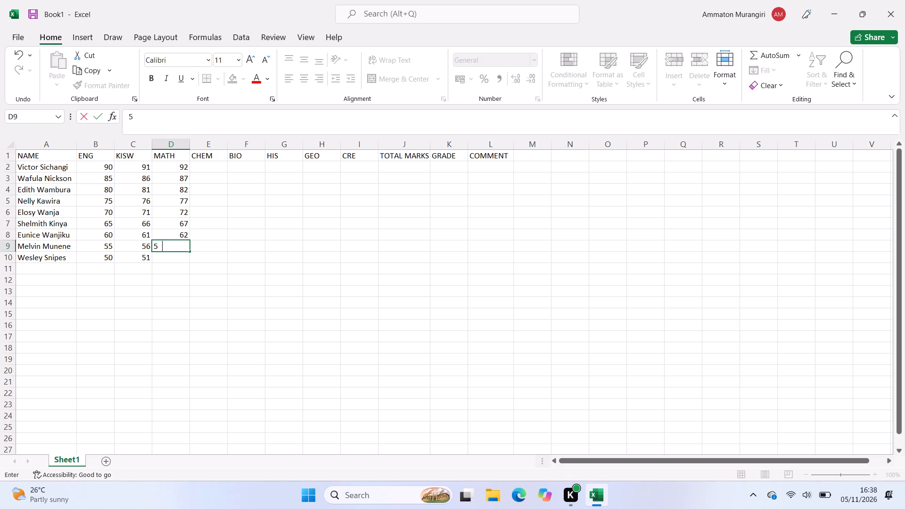
key(Down)
text(52)
key(Right)
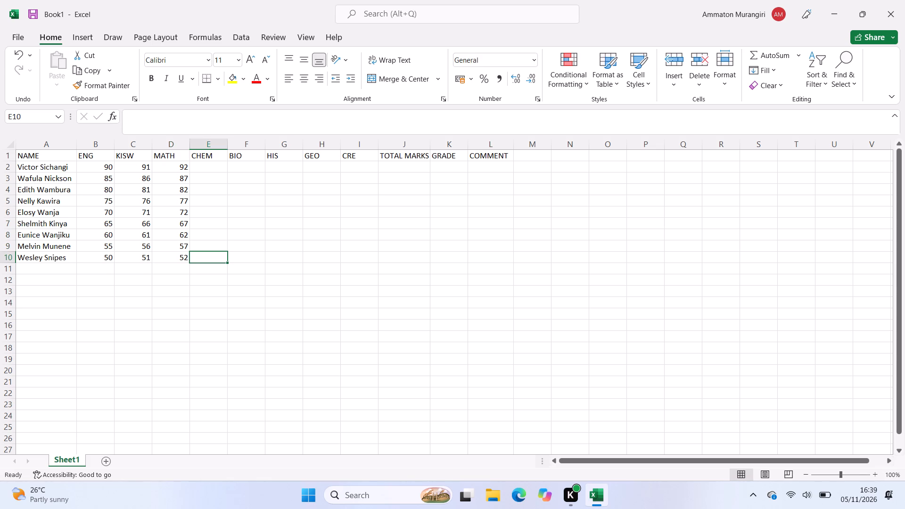
Enter the CHEM marks 53, 58, 63 and 68 upward from cell E10 to E7.
text(53)
key(Up)
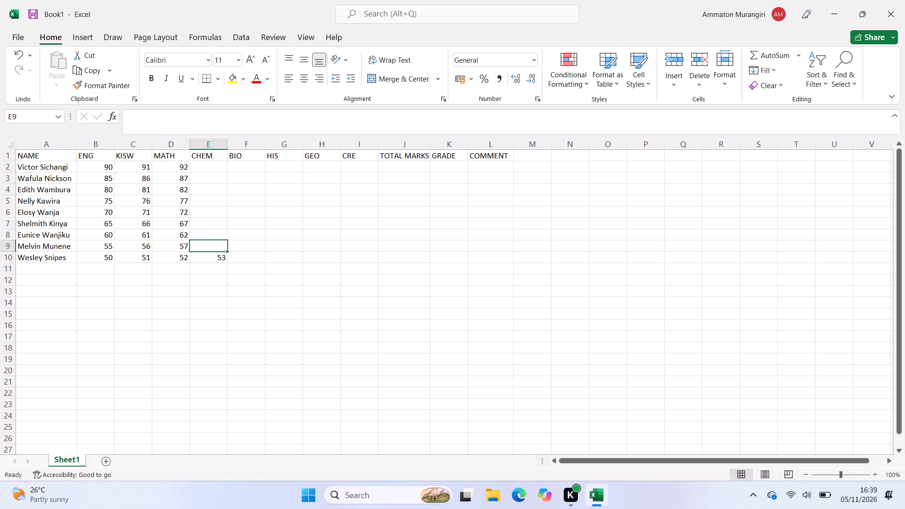
key(5)
key(8)
key(Up)
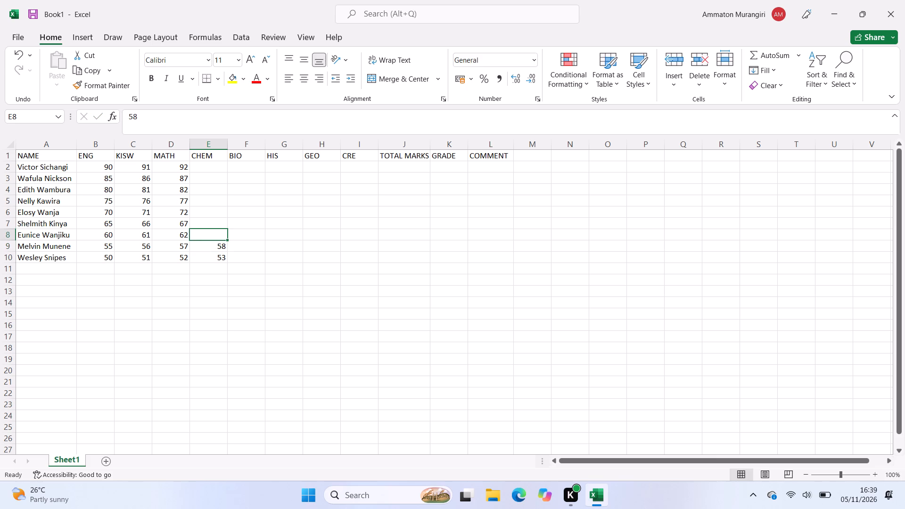
key(6)
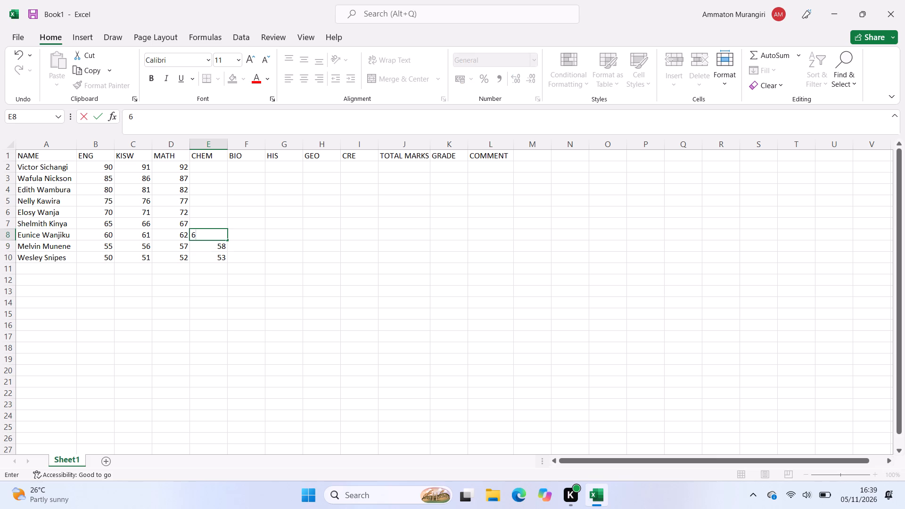
key(3)
key(Up)
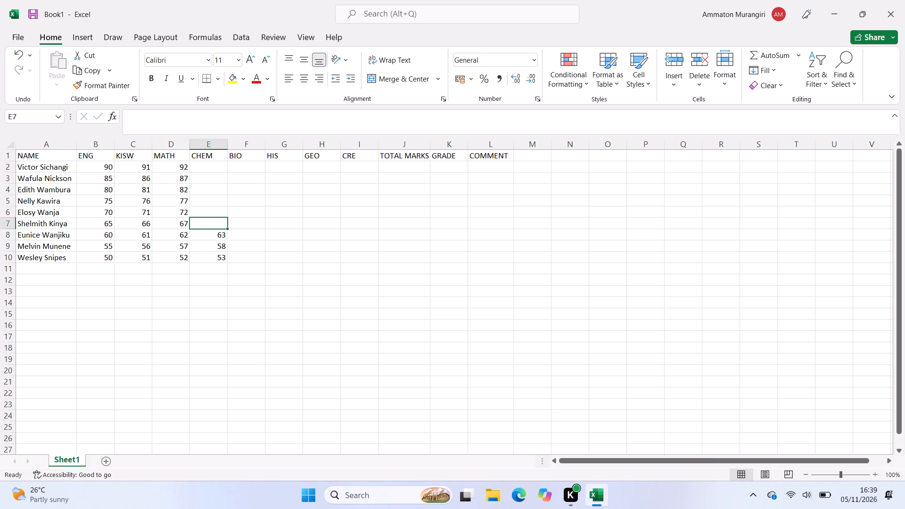
text(68)
key(Up)
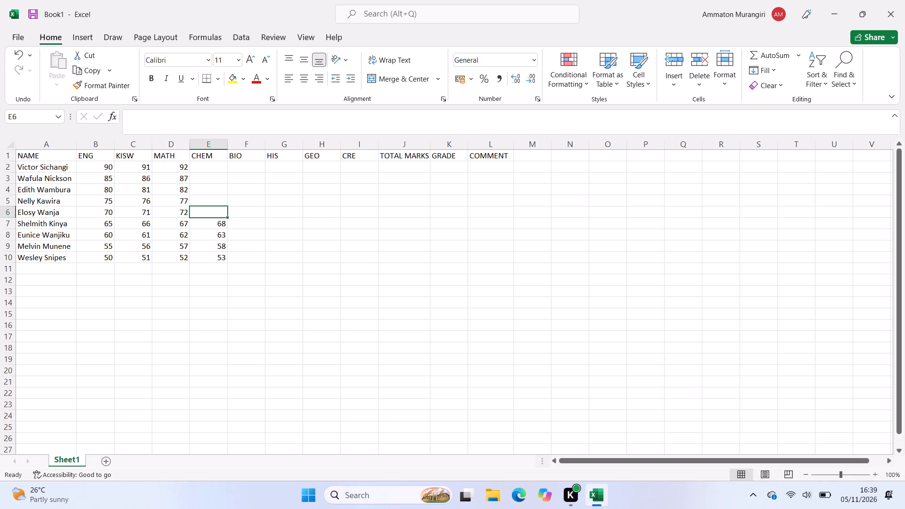
Enter the CHEM marks 73, 78, 83, 88 and 93 upward from cell E6 to E2.
key(7)
key(3)
key(Up)
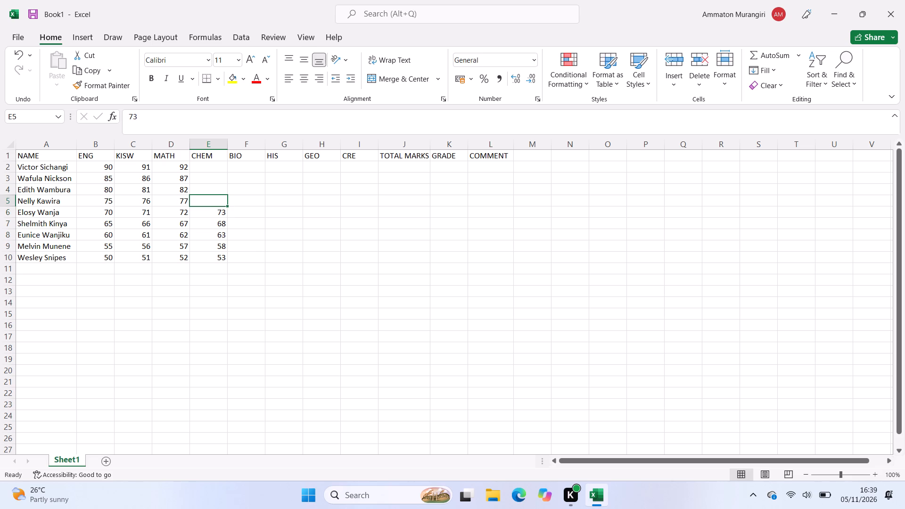
text(78)
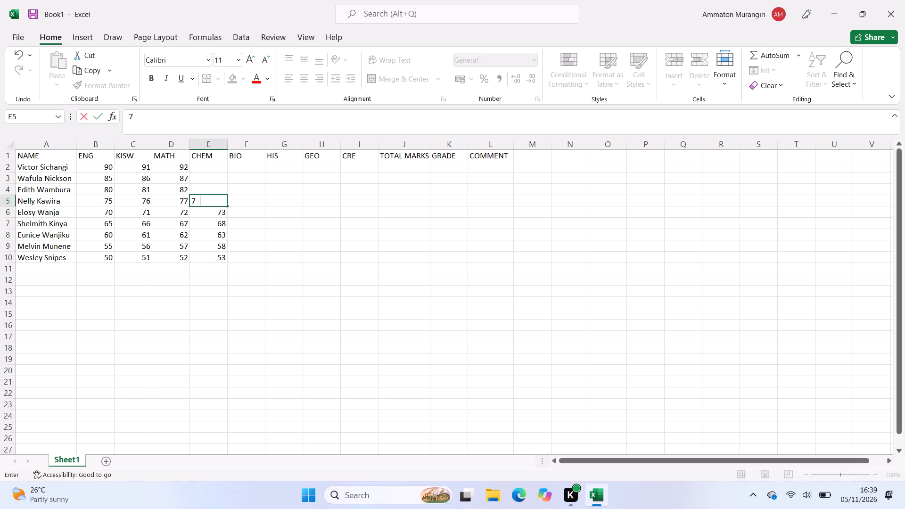
key(Up)
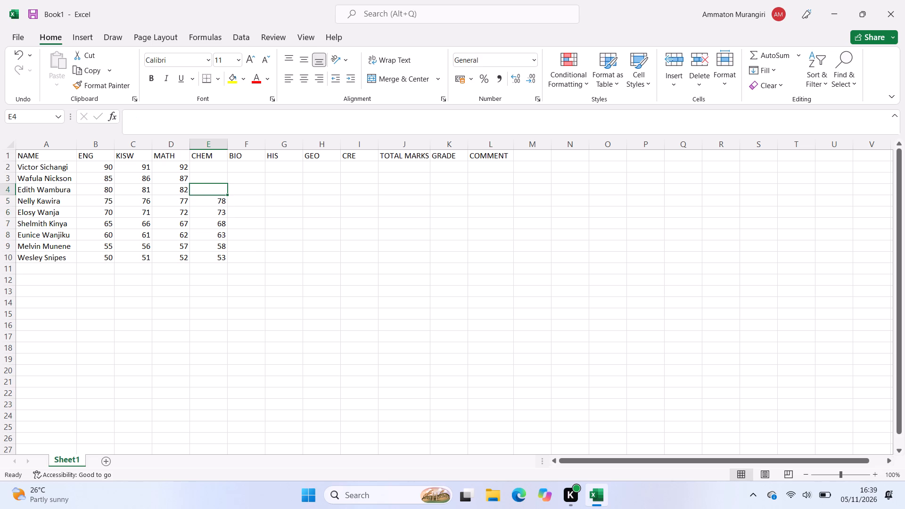
key(8)
key(3)
key(Up)
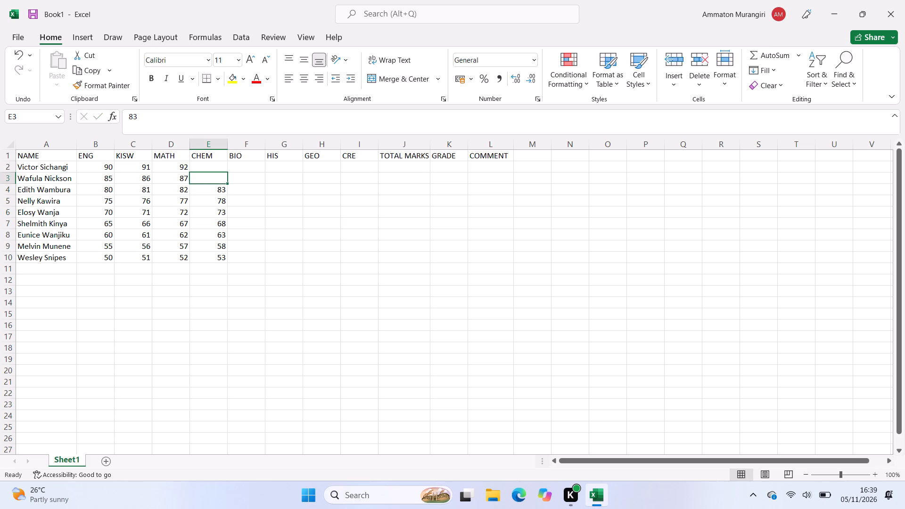
text(88)
key(Up)
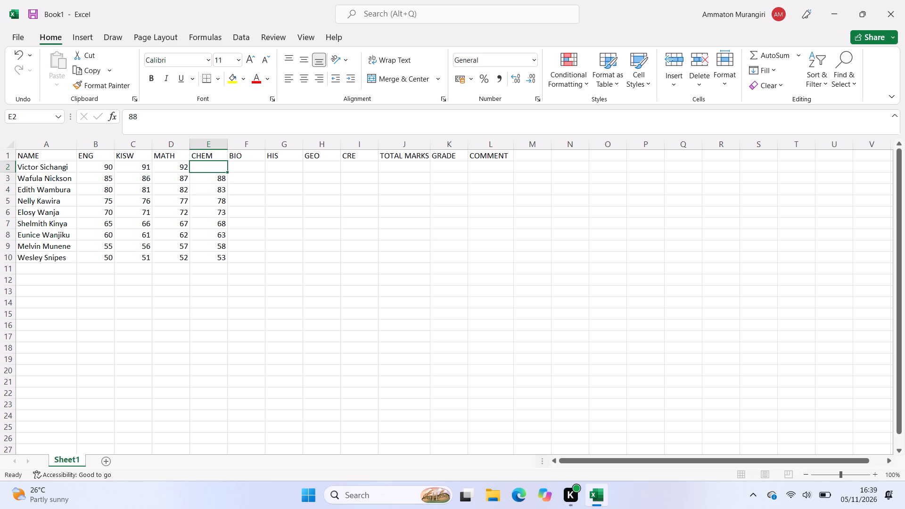
key(9)
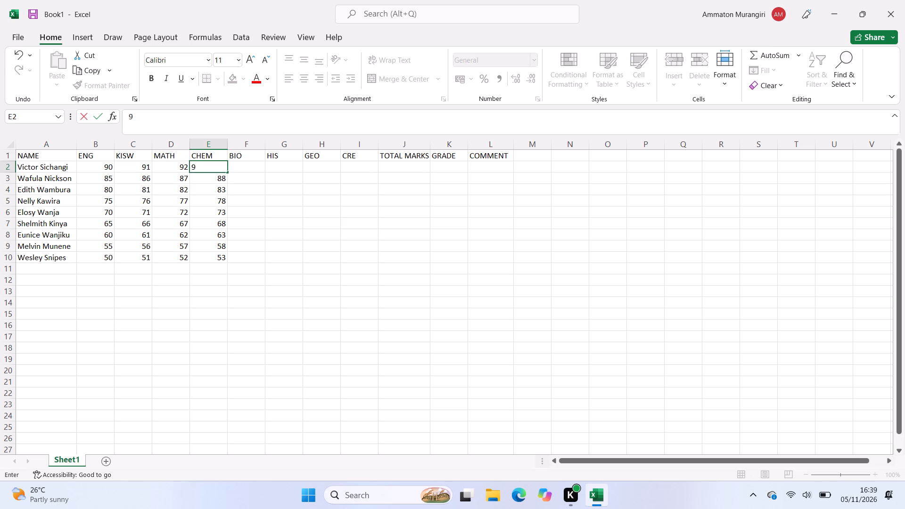
key(3)
key(Right)
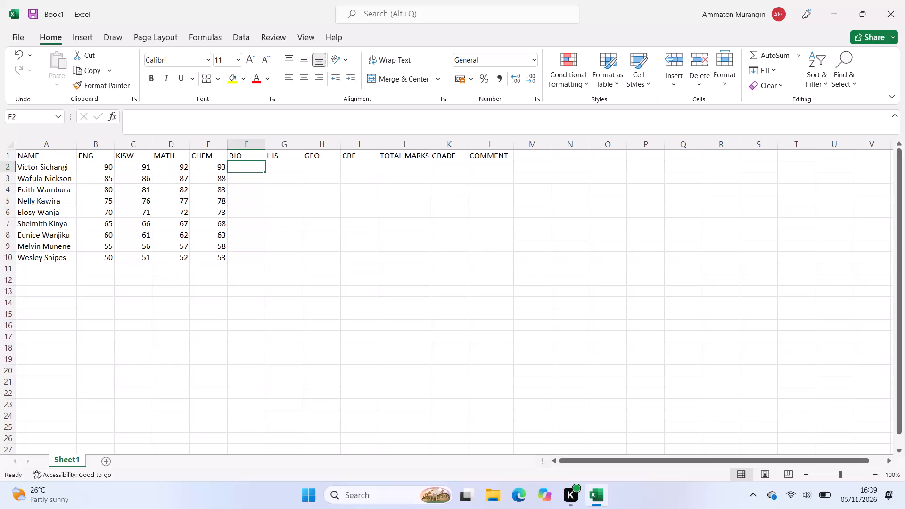
Enter the BIO marks 94, 89, 84, 79 and 74 for the first five students in cells F2 to F6.
key(9)
key(4)
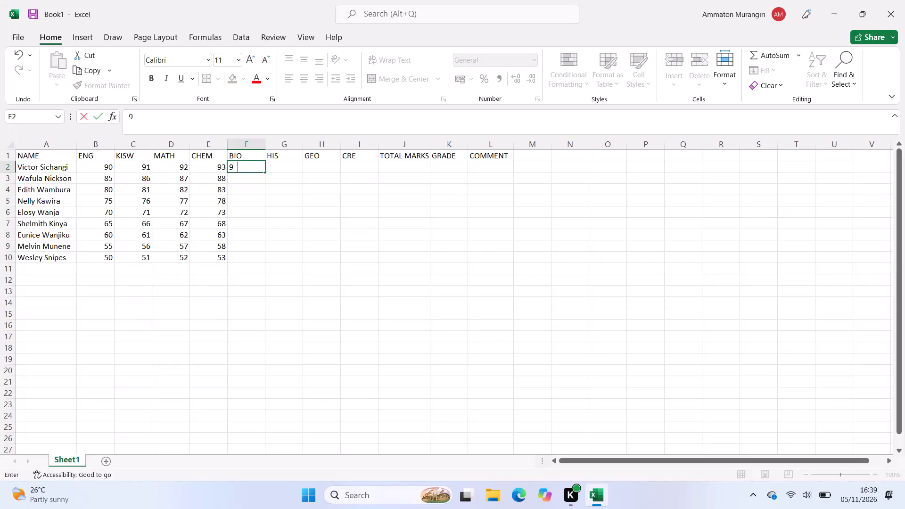
key(Down)
text(89)
key(Down)
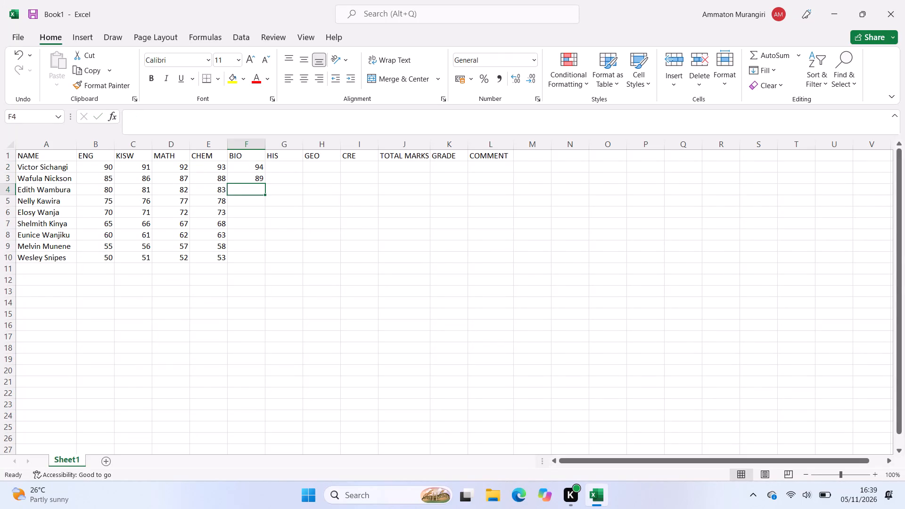
key(8)
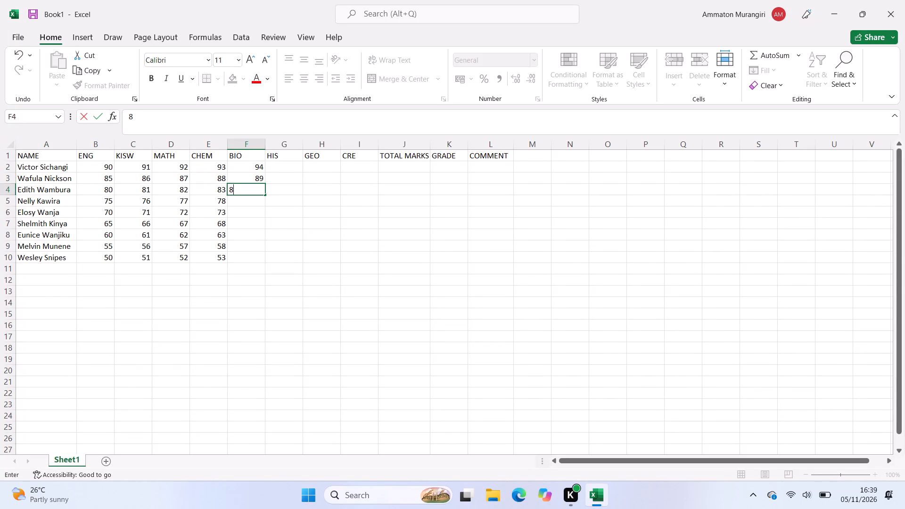
key(4)
key(Down)
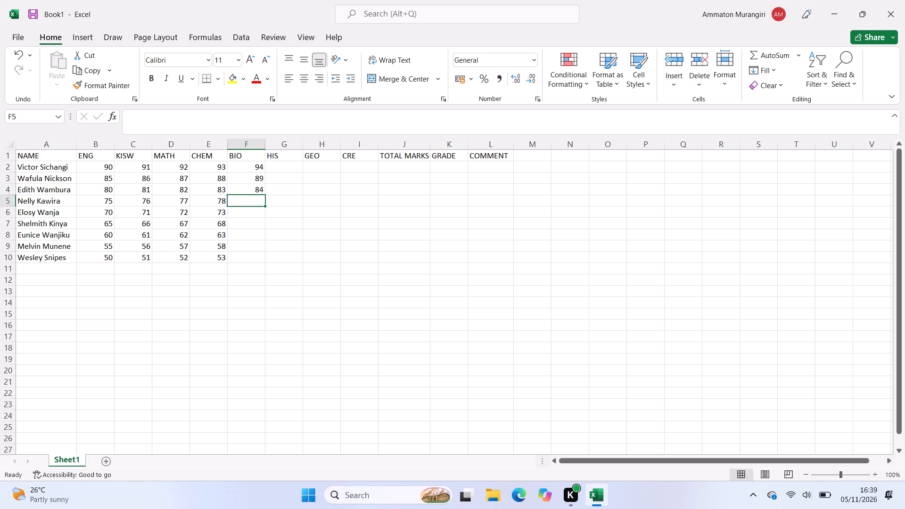
text(79)
key(Down)
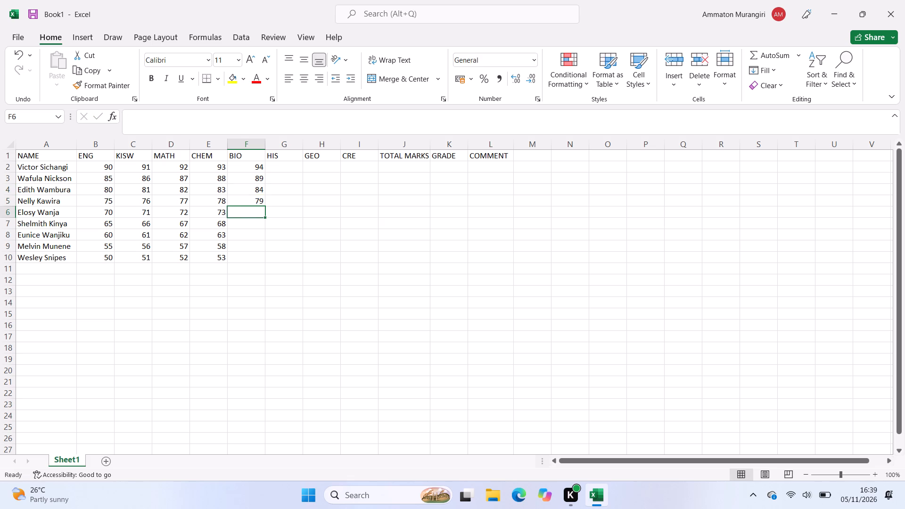
key(7)
key(4)
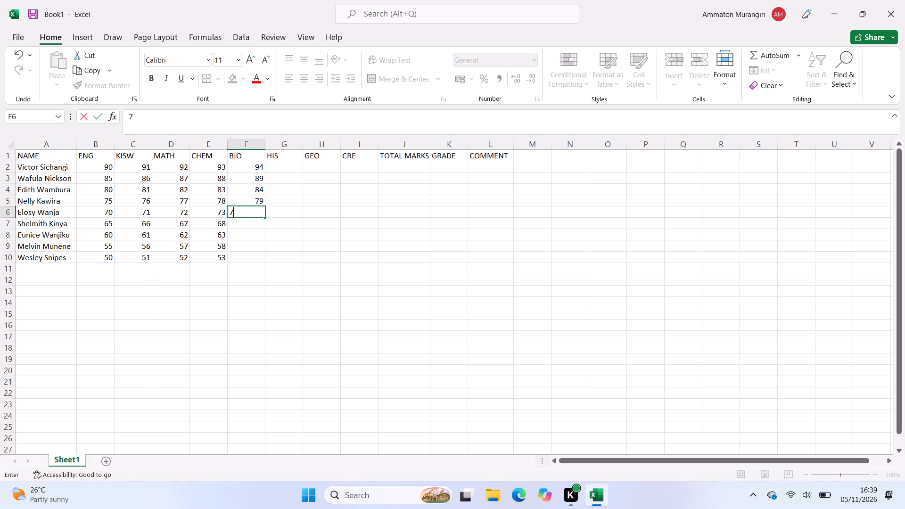
key(Down)
Enter the BIO marks 69, 64, 59 and 54 for the last four students in cells F7 to F10.
text(69)
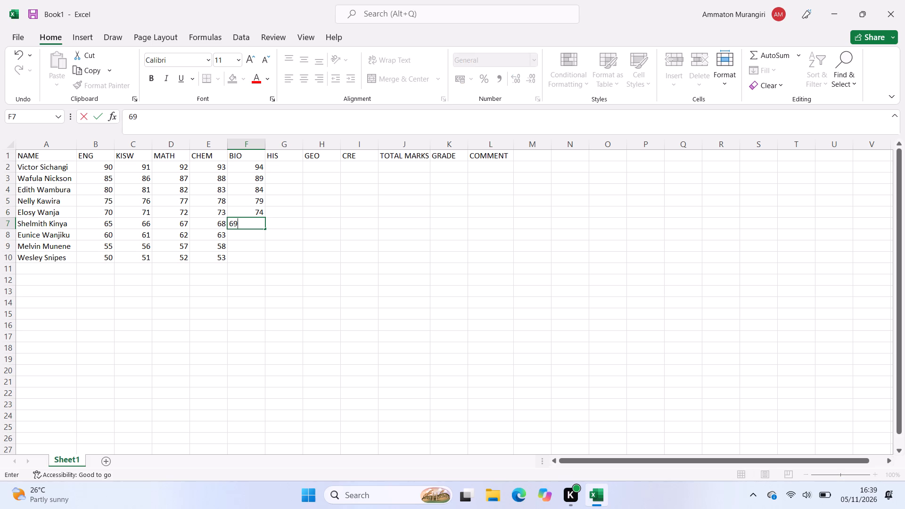
key(Down)
key(6)
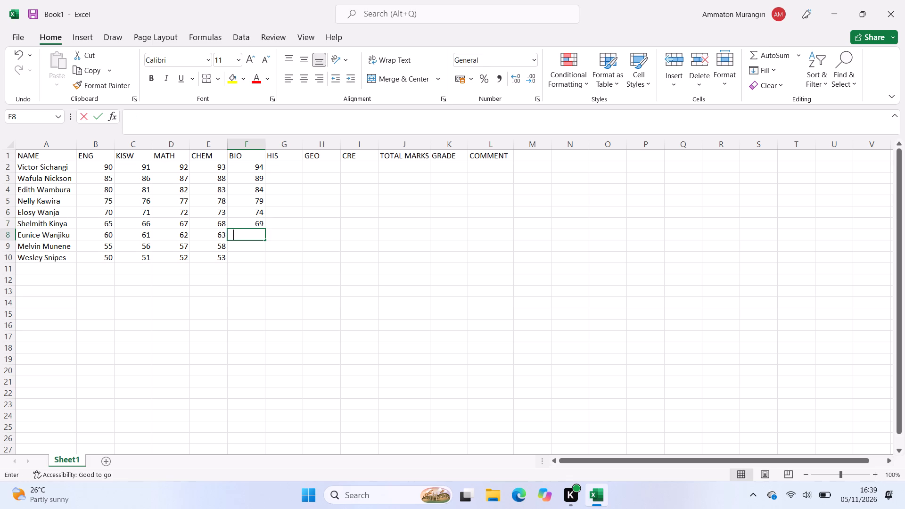
key(5)
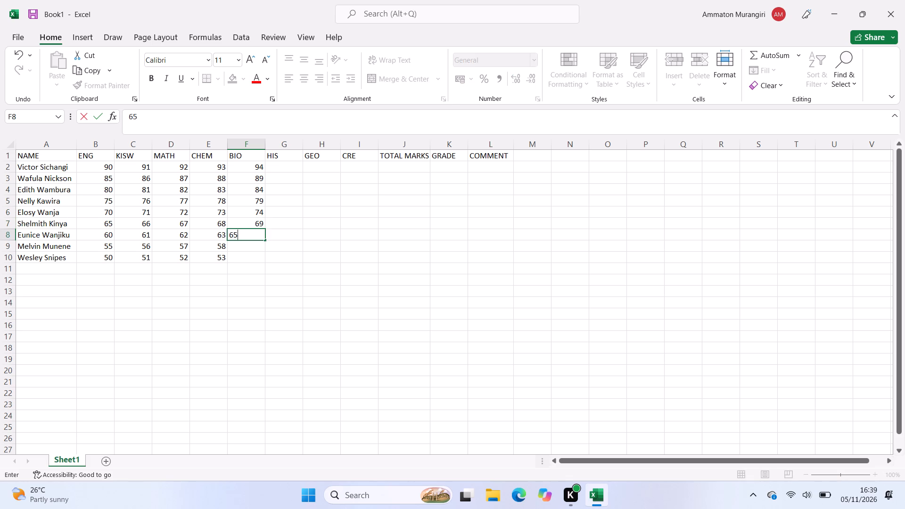
key(BackSpace)
key(4)
key(Down)
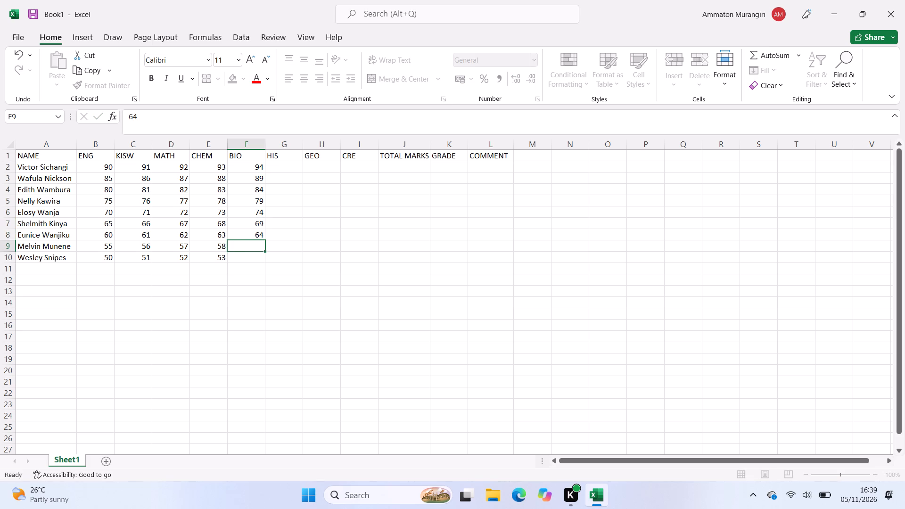
key(5)
key(9)
key(Down)
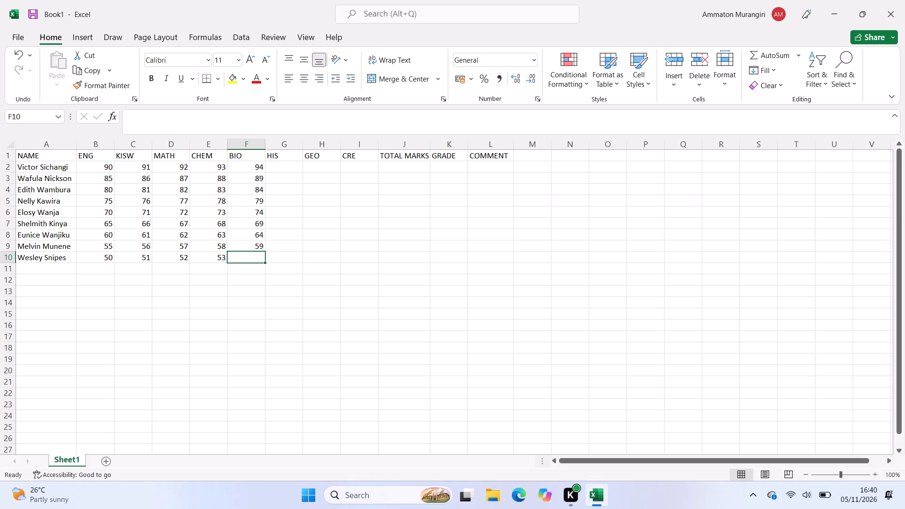
text(54)
key(Right)
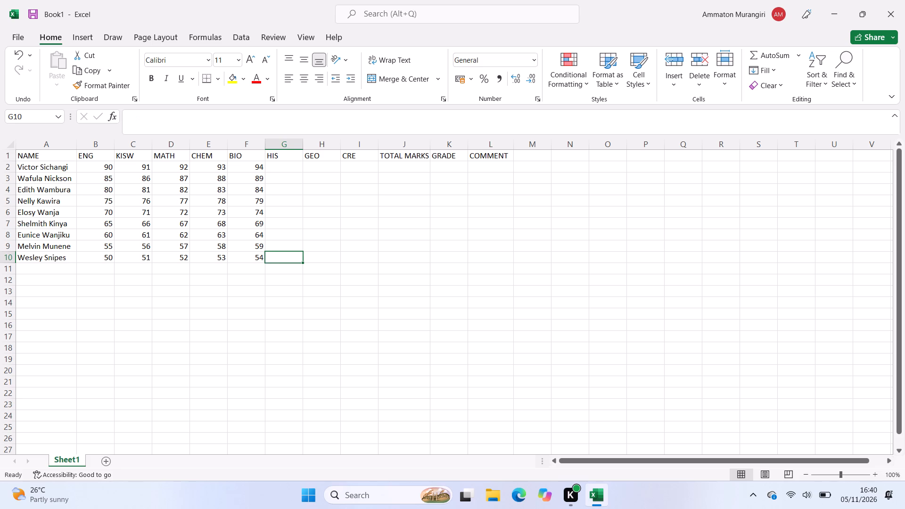
Enter the HIS marks 50, 55, 60, 65 and 70 upward from cell G10 to G6.
key(5)
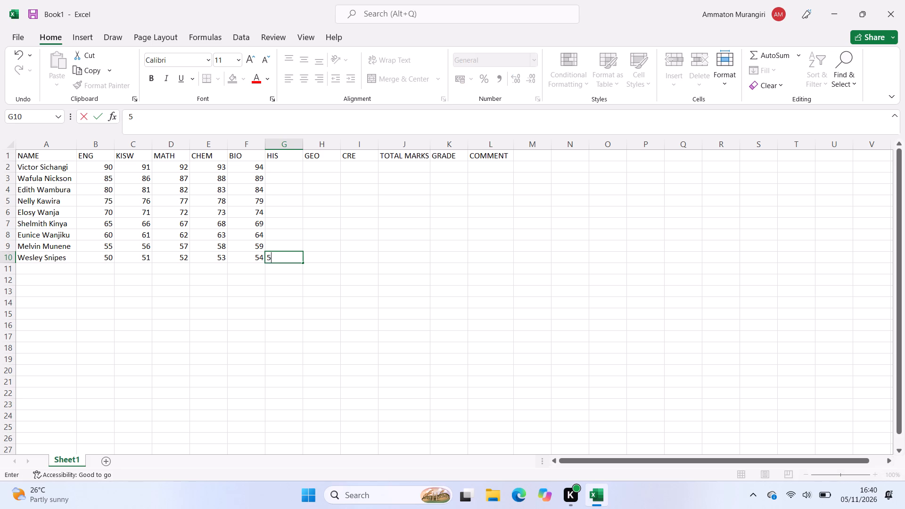
key(0)
key(Up)
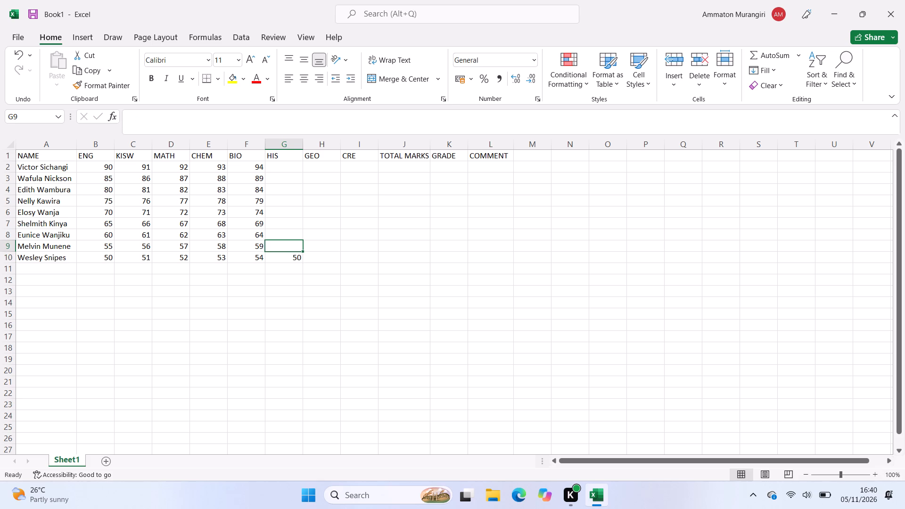
text(55)
key(Up)
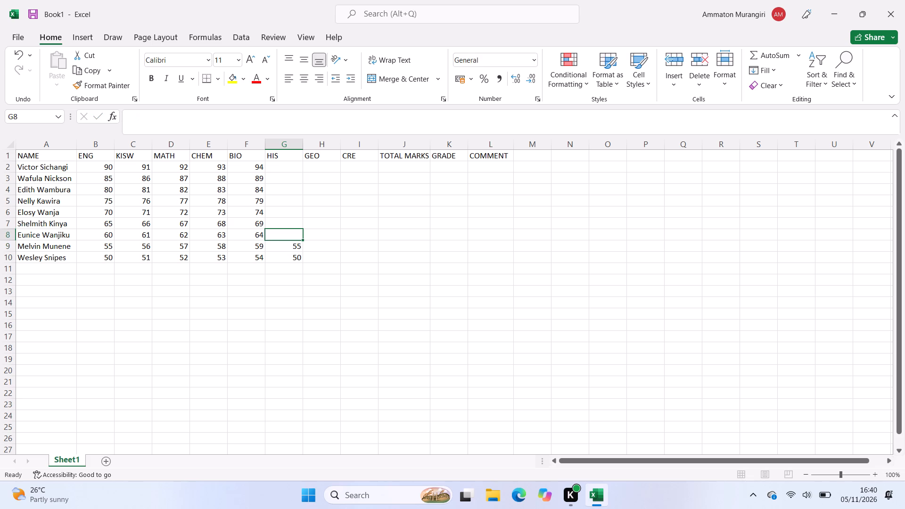
text(60)
key(Up)
text(65)
key(Up)
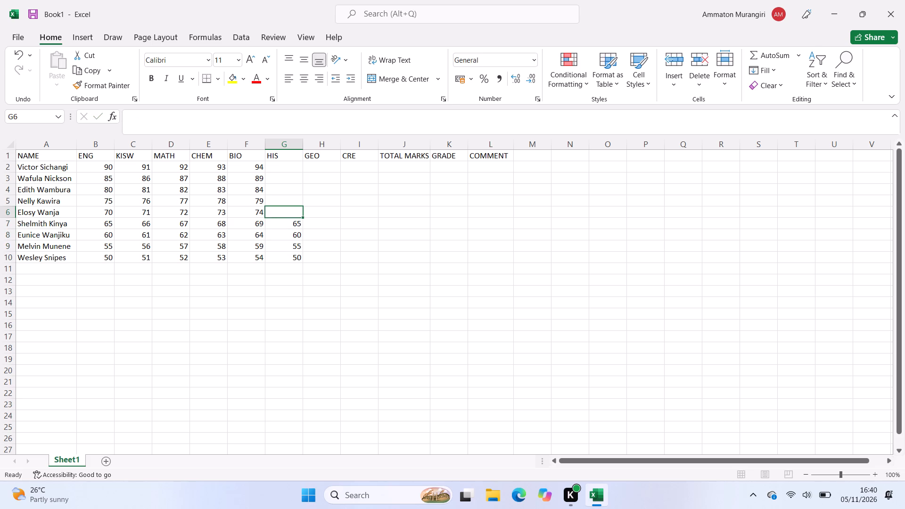
text(70)
key(Up)
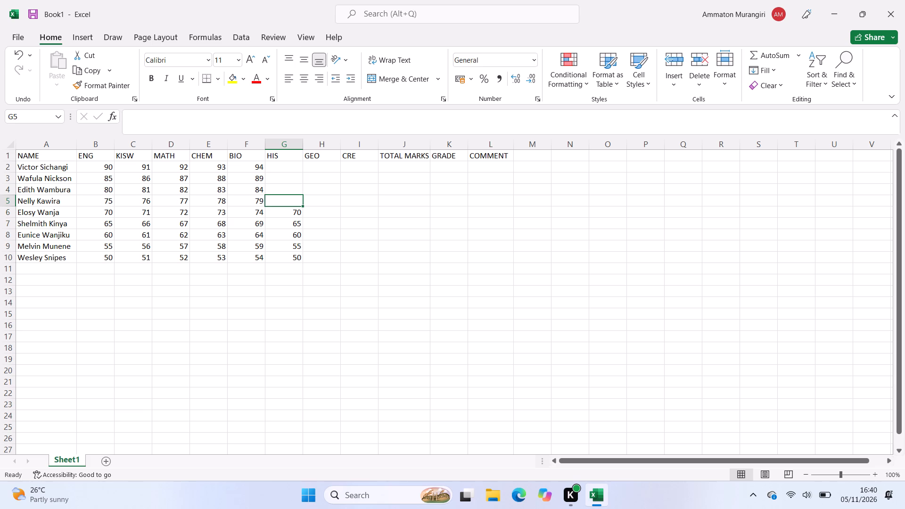
Enter the HIS marks 75, 80, 85 and 90 upward from cell G5 to G2.
key(7)
key(5)
key(Up)
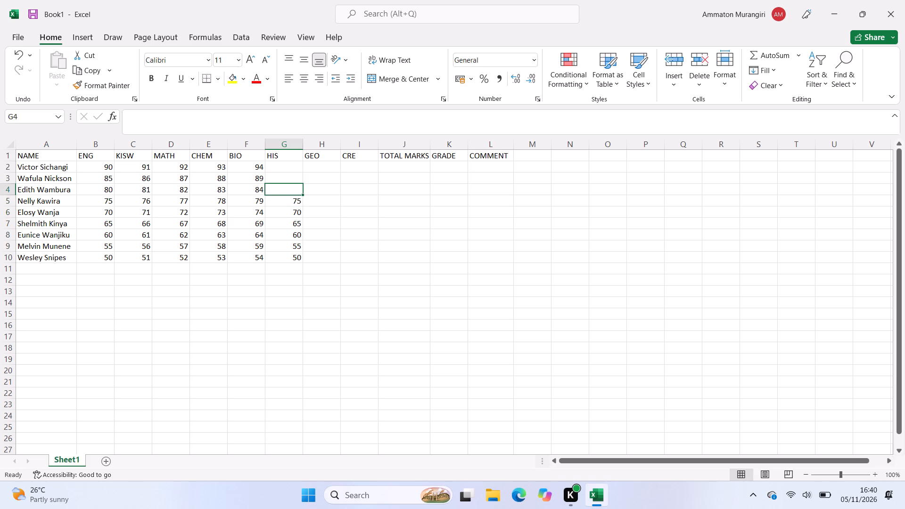
text(80)
key(Up)
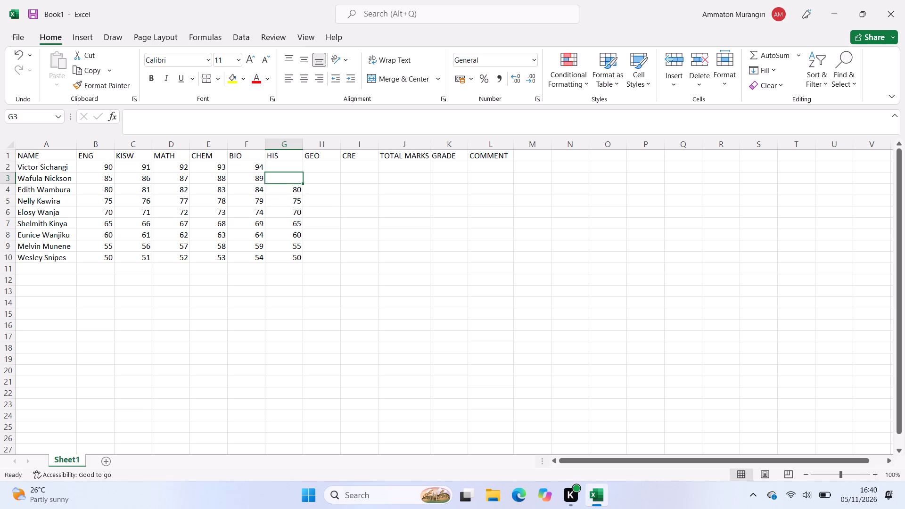
text(85)
key(Up)
text(90)
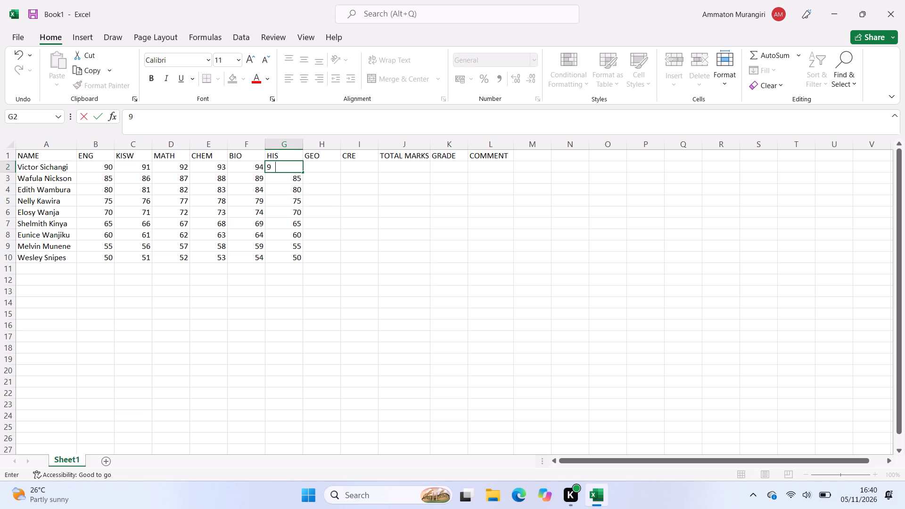
key(Right)
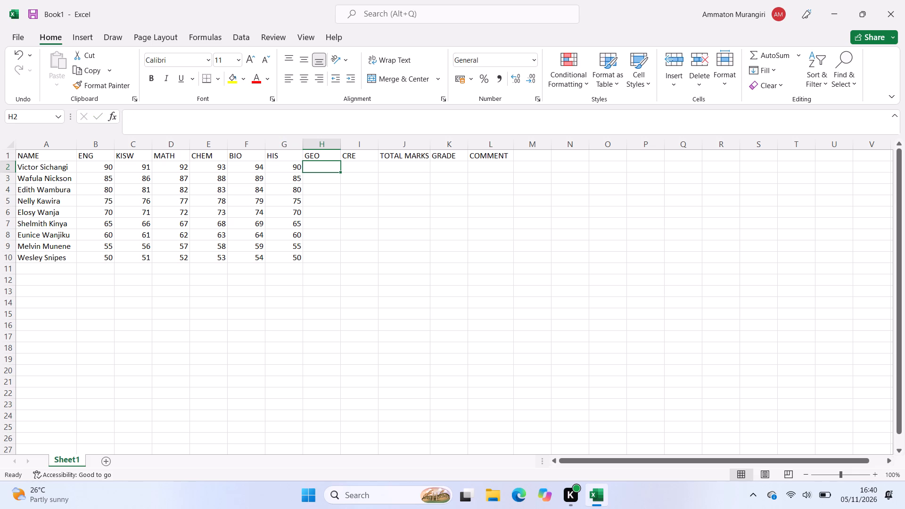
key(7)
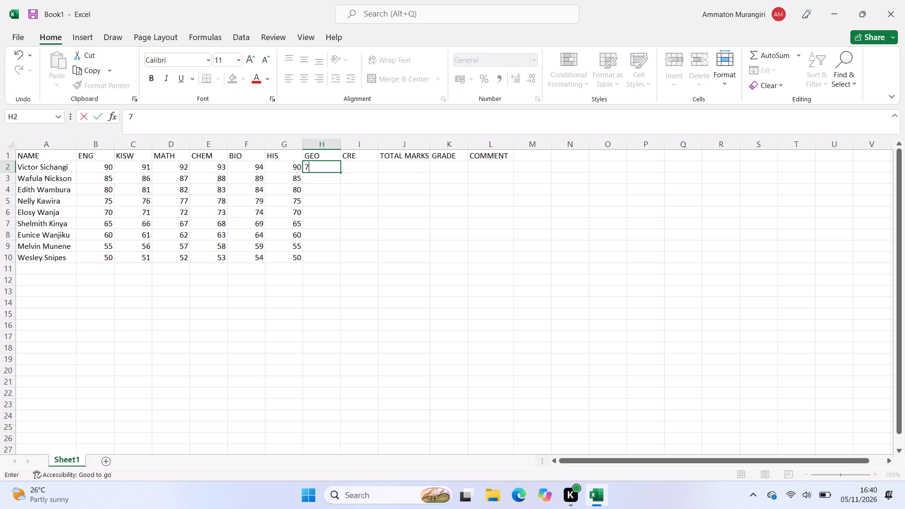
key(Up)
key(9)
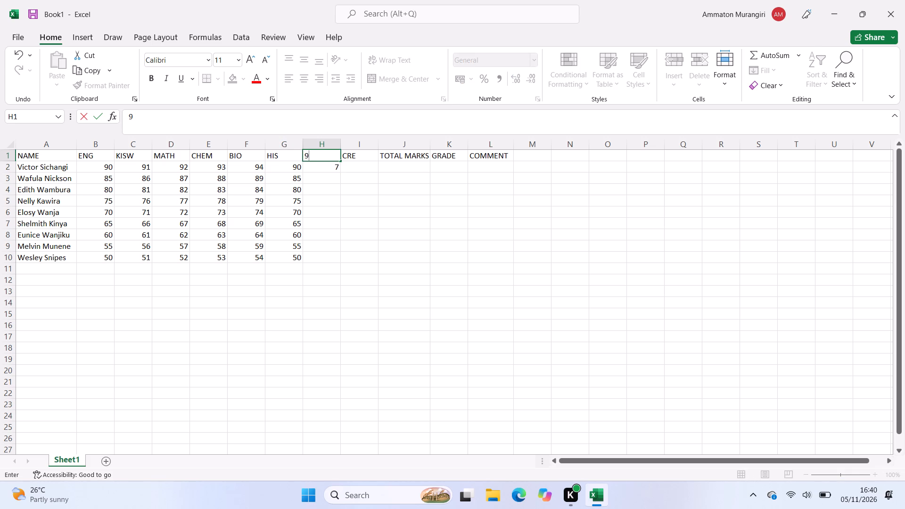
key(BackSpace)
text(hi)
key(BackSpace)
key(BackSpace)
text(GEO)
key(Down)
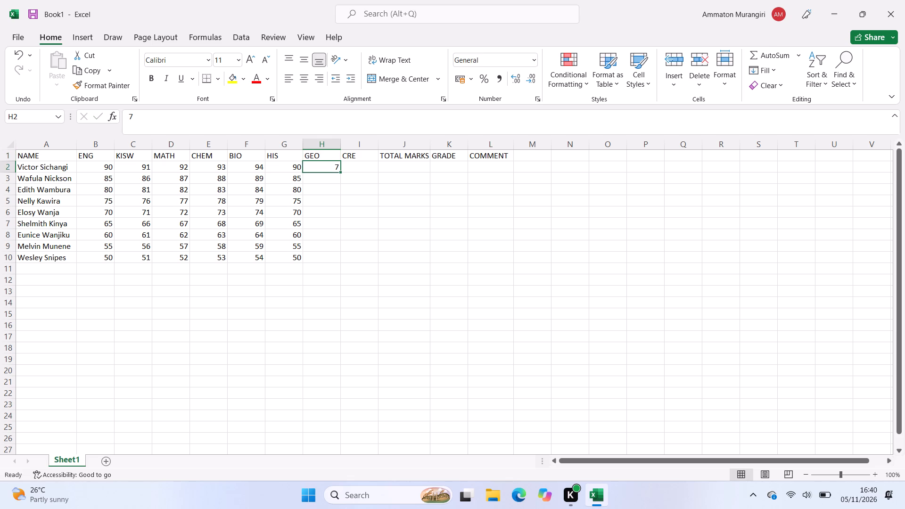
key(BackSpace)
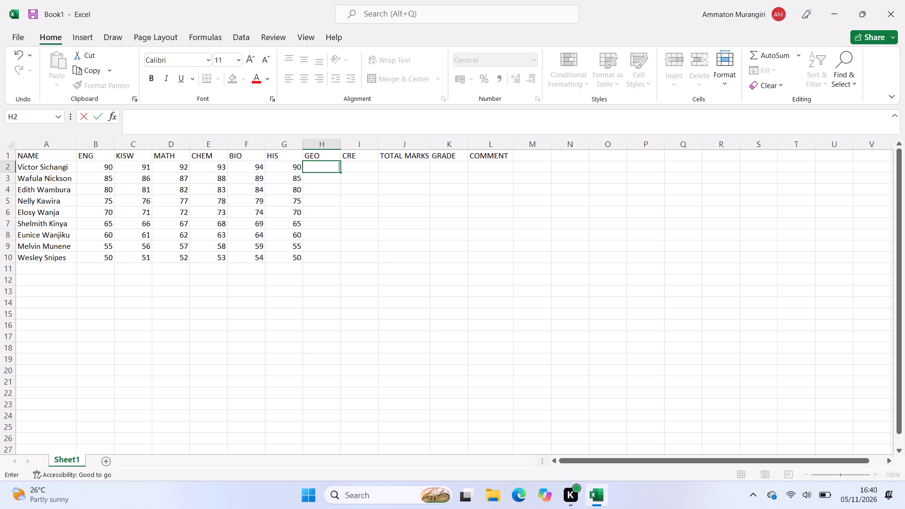
Enter the GEO marks 97, 89, 84, 78 and 70 for the first five students in cells H2 to H6.
text(97)
key(Down)
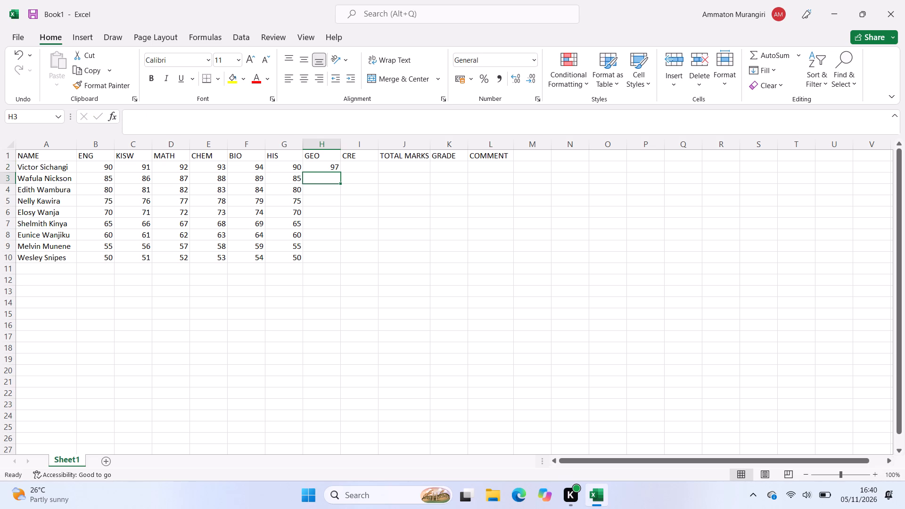
text(89)
key(Down)
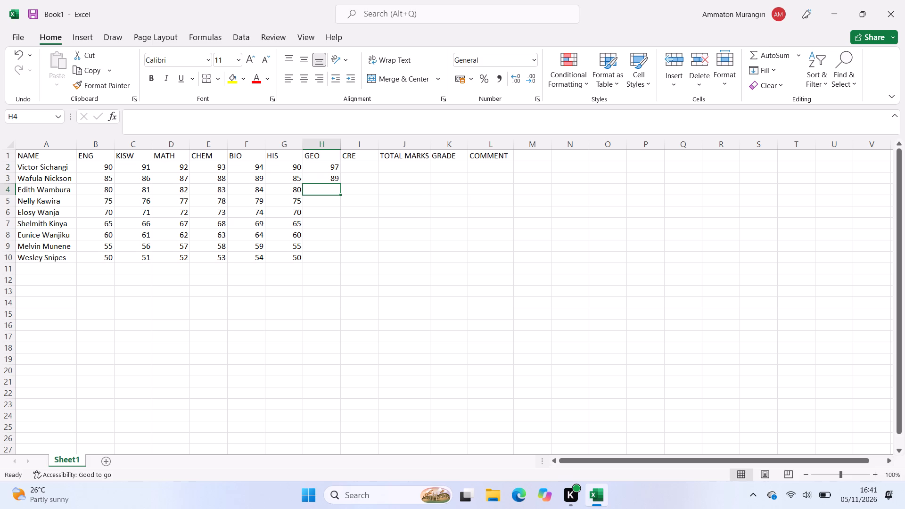
key(8)
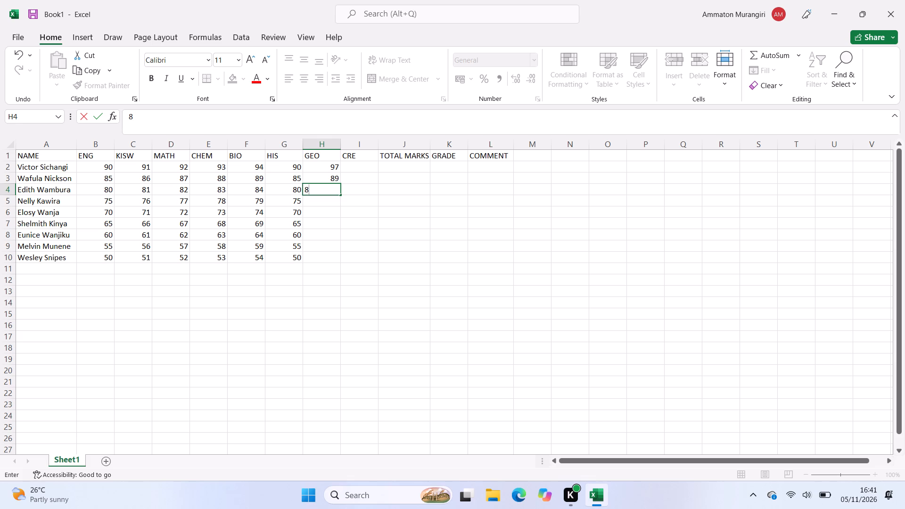
key(4)
key(Down)
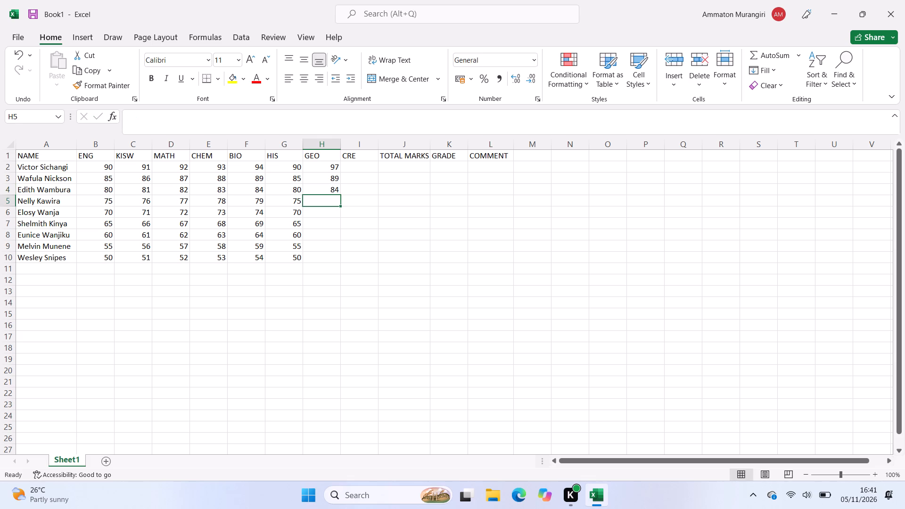
text(78)
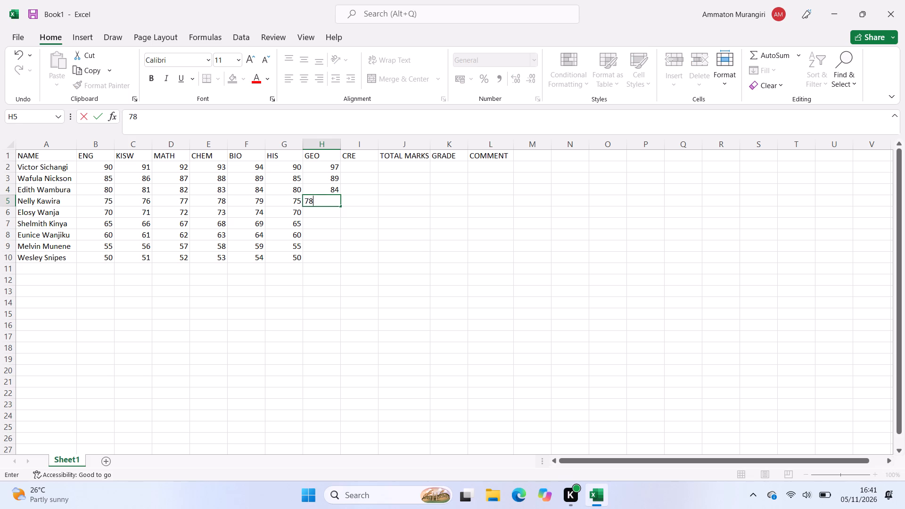
key(Down)
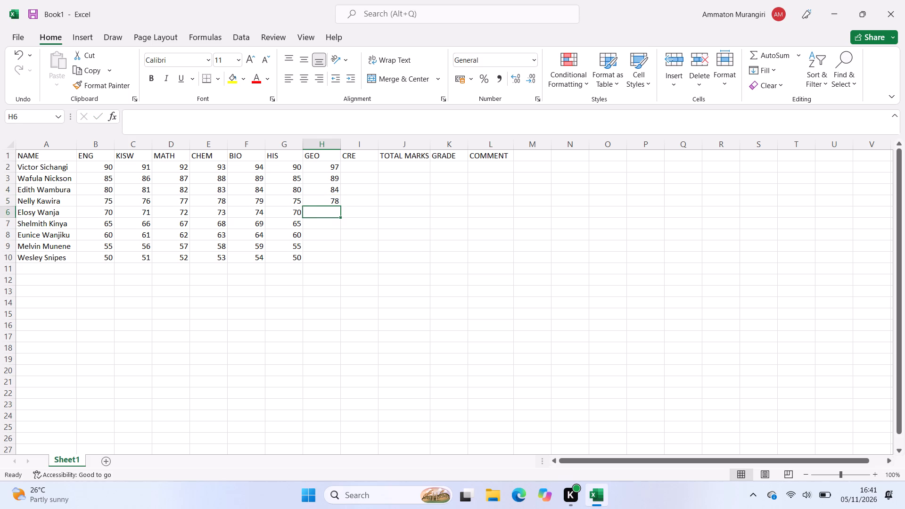
text(70)
key(Down)
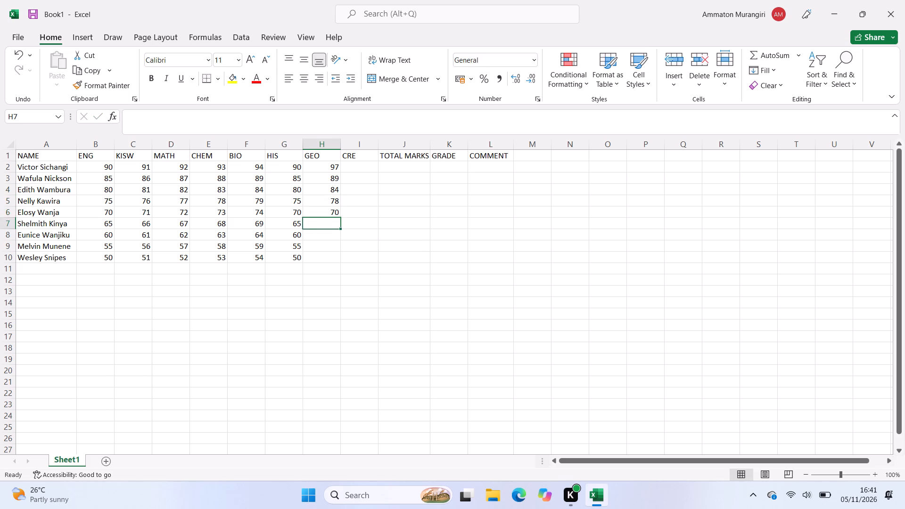
Enter the GEO marks 66, 64, 58 and 53 for the last four students in cells H7 to H10.
text(66)
key(Down)
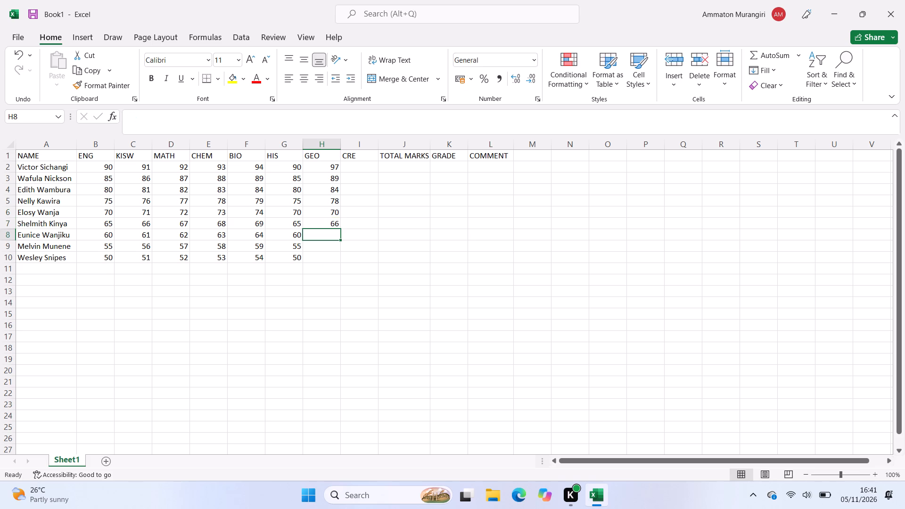
key(6)
key(4)
key(Down)
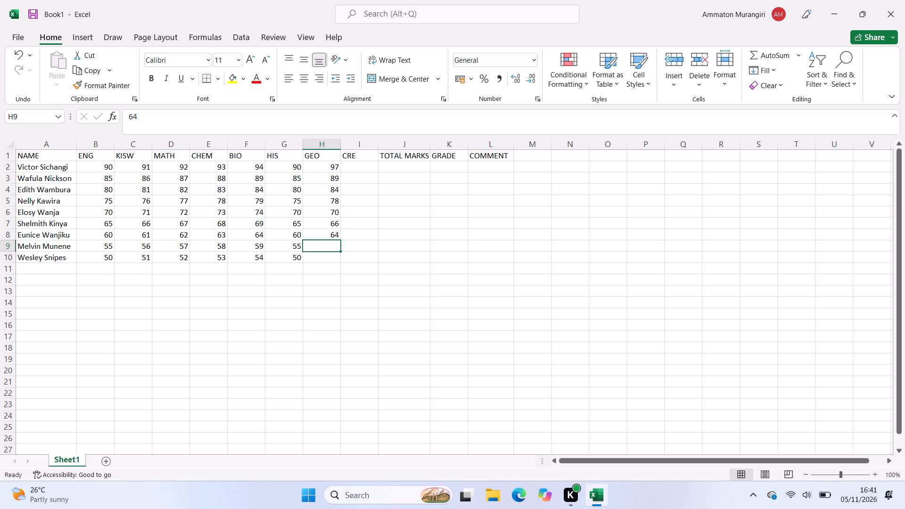
text(58)
key(Down)
key(5)
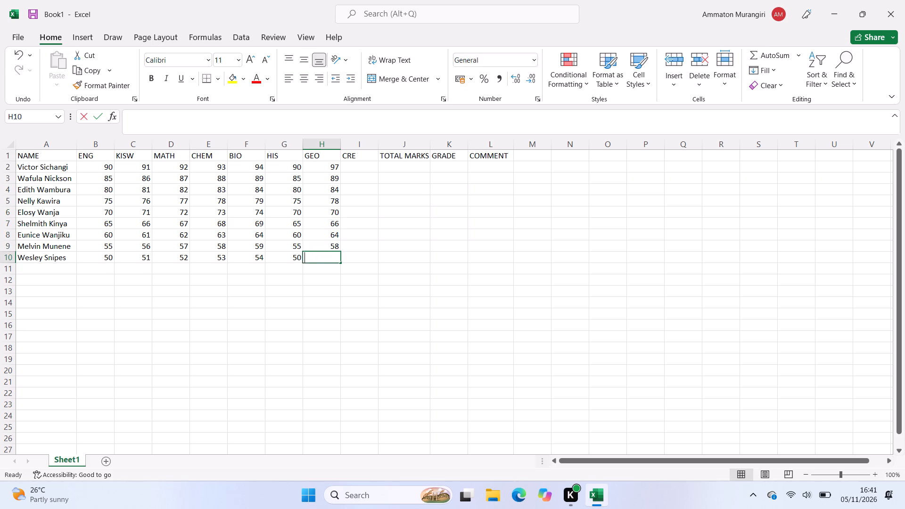
key(3)
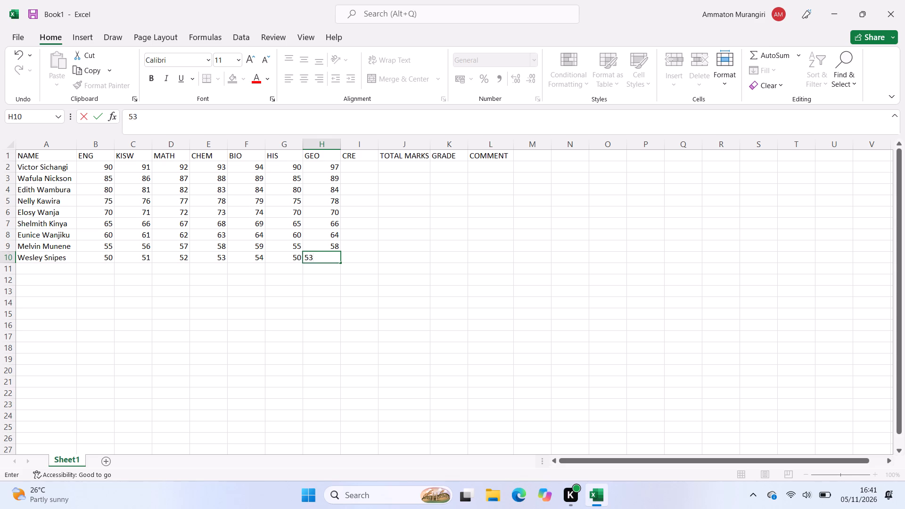
key(Right)
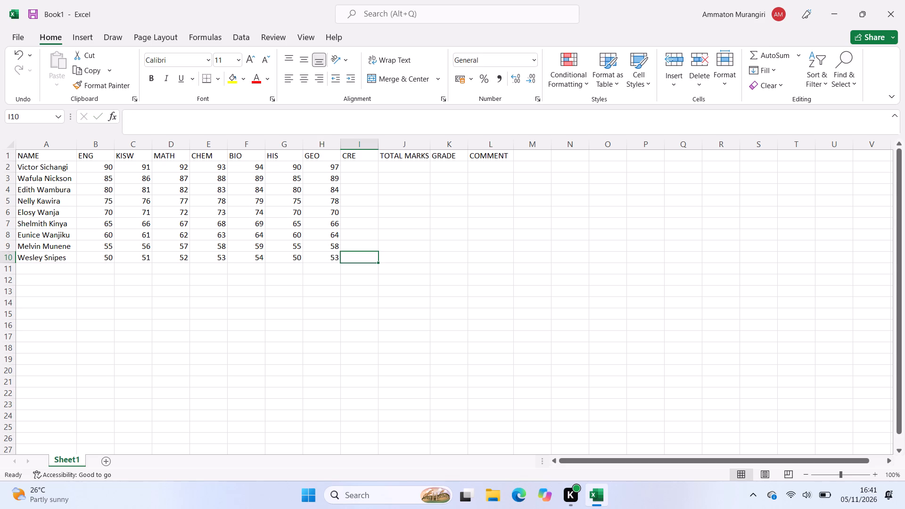
Enter the CRE marks 53, 56, 63, 67 and 73 upward from cell I10 to I6.
key(5)
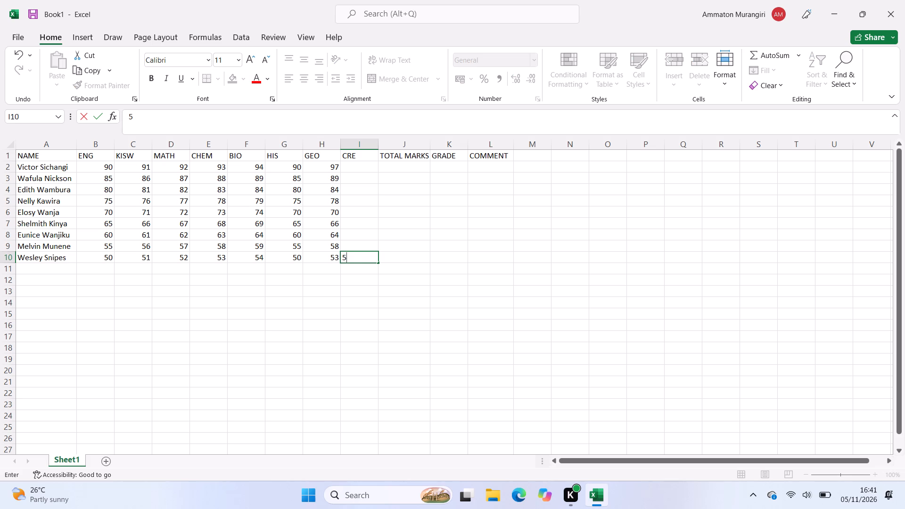
key(3)
key(Up)
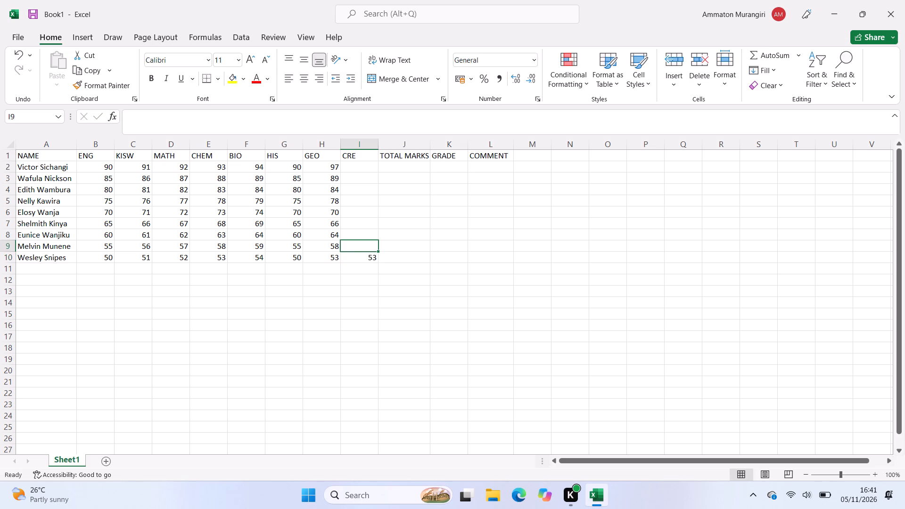
key(5)
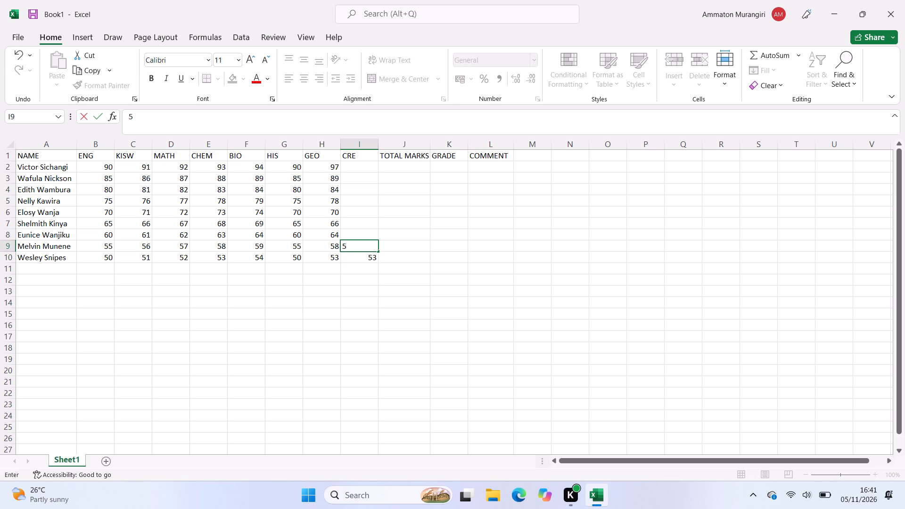
key(6)
key(Up)
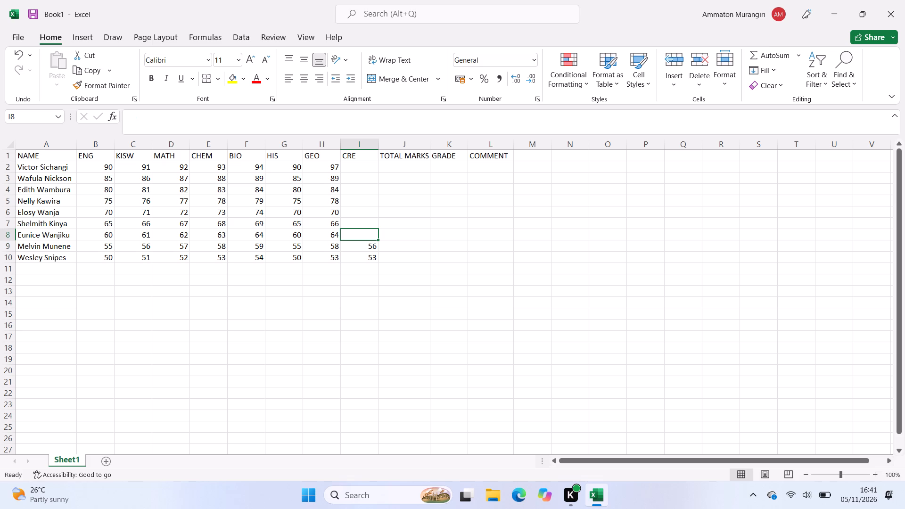
key(6)
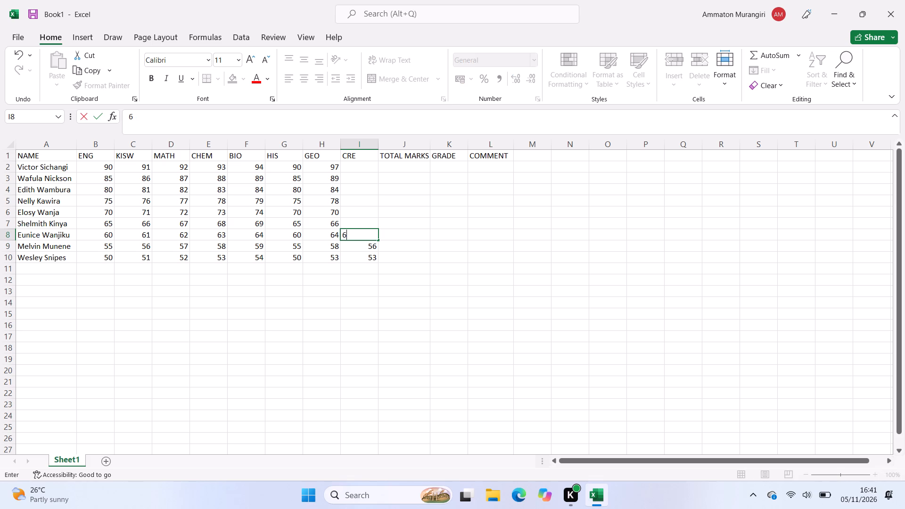
key(3)
key(Up)
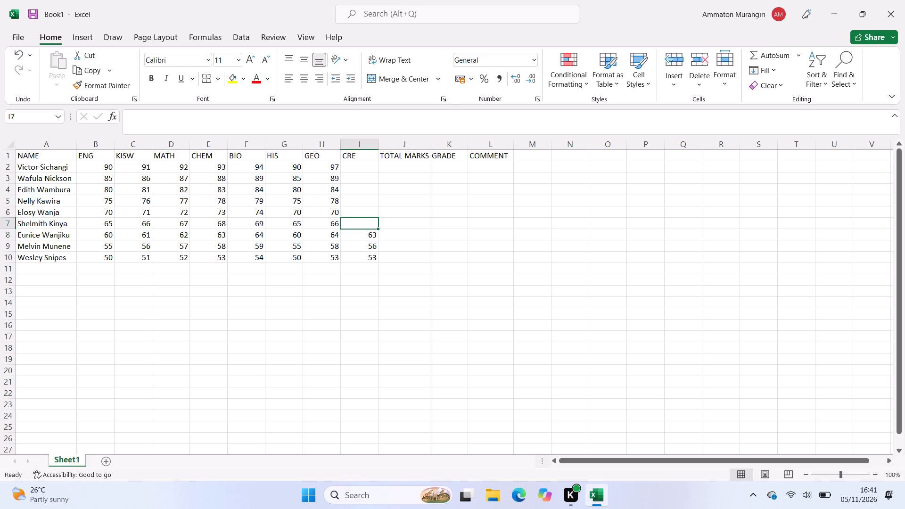
text(67)
key(Up)
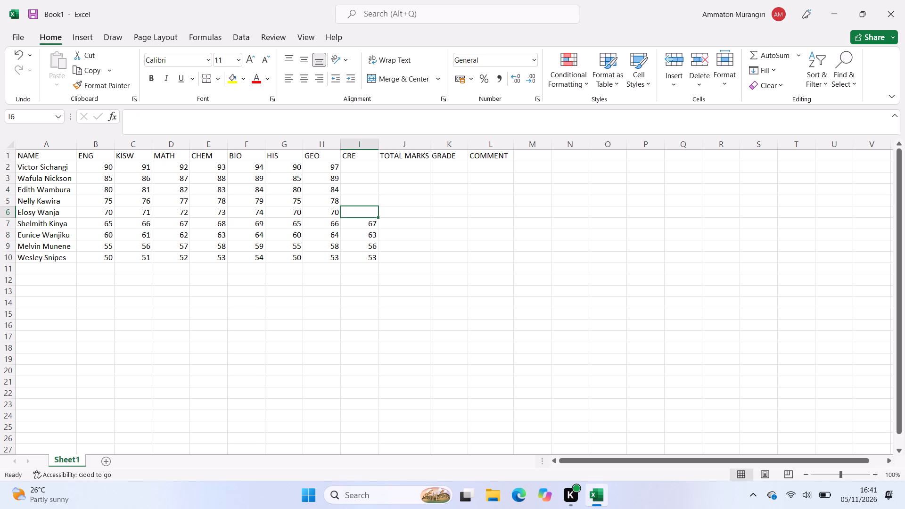
key(7)
key(3)
key(Up)
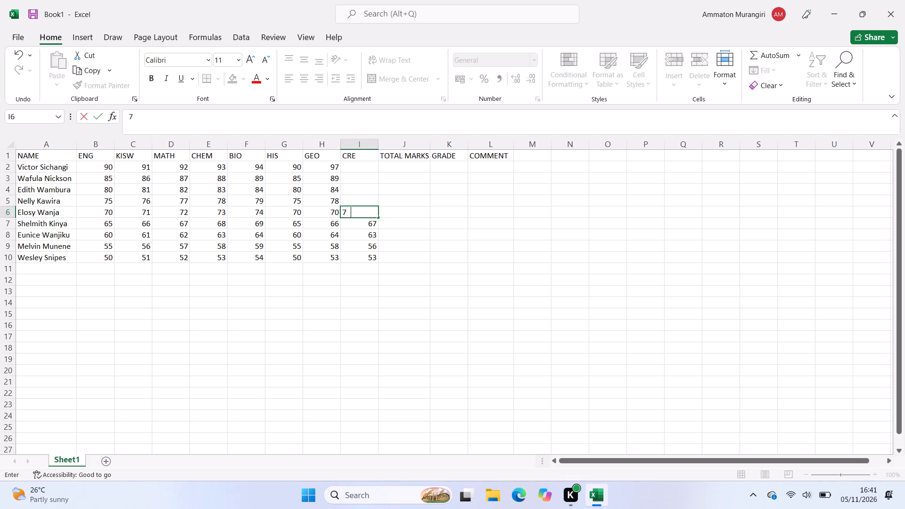
Enter the CRE marks 79, 83, 89 and 98 upward from cell I5 to I2.
text(79)
key(Up)
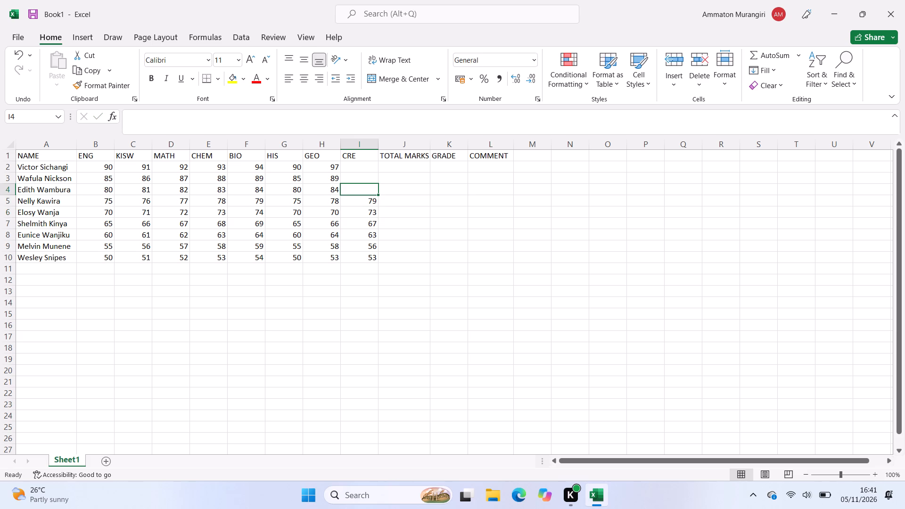
text(85)
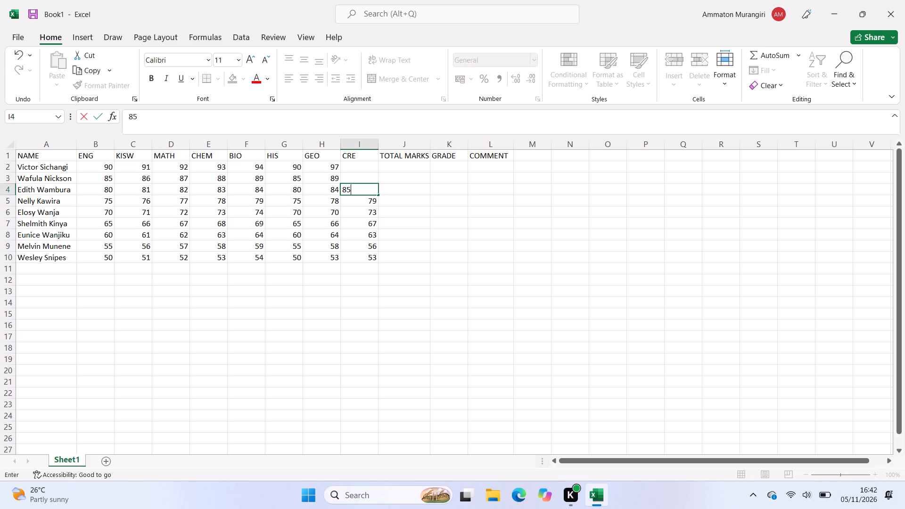
key(BackSpace)
key(3)
key(Up)
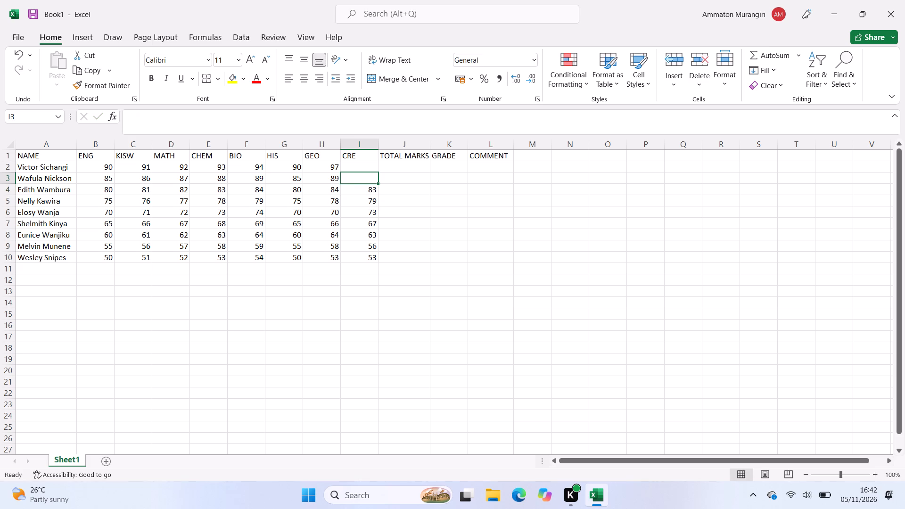
text(89)
key(Up)
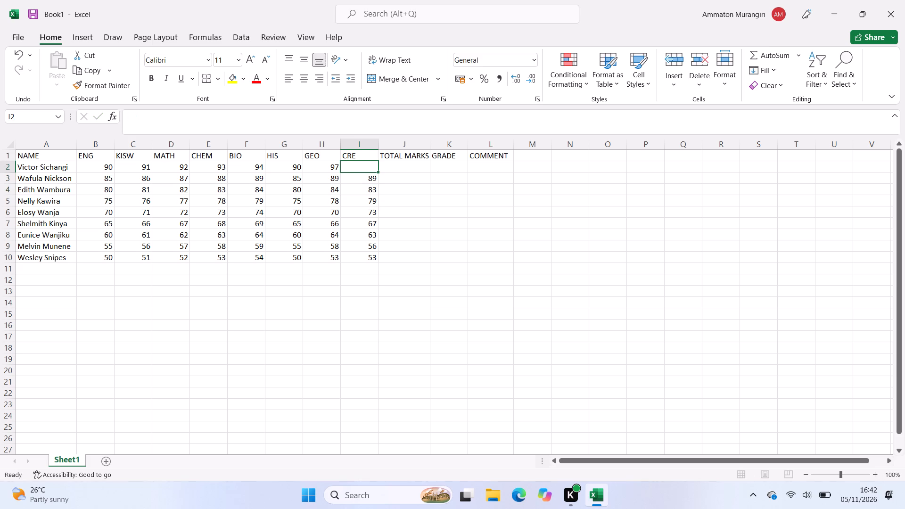
text(98)
key(Right)
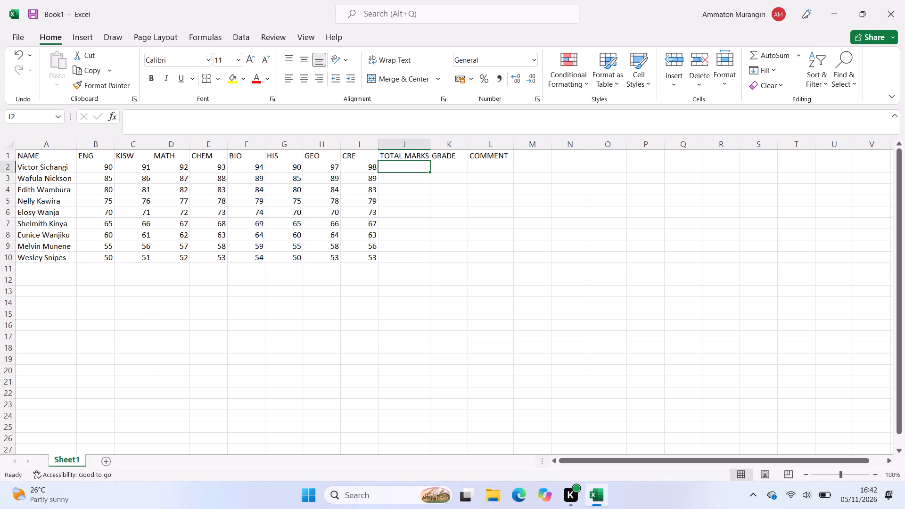
Add a tenth student's full name to the NAME column in cell A11.
key(Down)
key(Down)
key(Down)
key(Down)
key(Down)
key(Down)
key(Down)
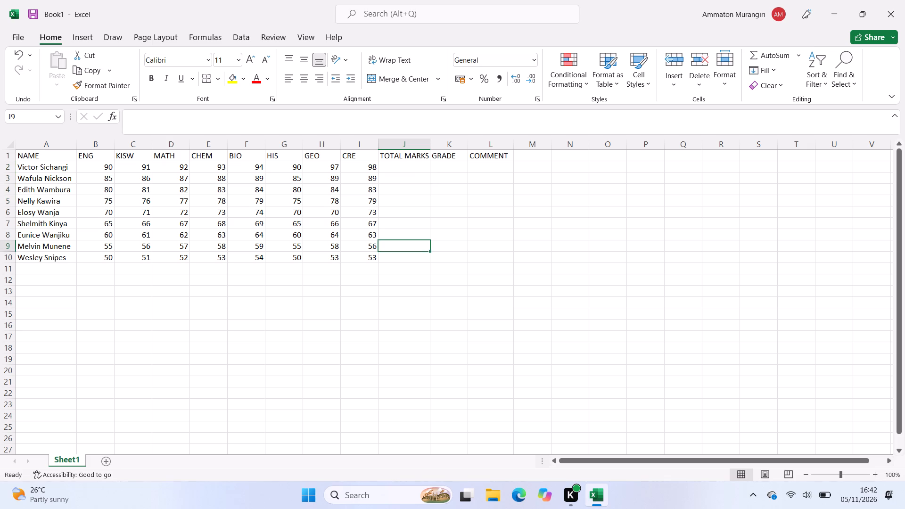
key(Down)
key(Down)
key(Left)
key(Left)
key(Left)
key(Left)
key(Left)
key(Left)
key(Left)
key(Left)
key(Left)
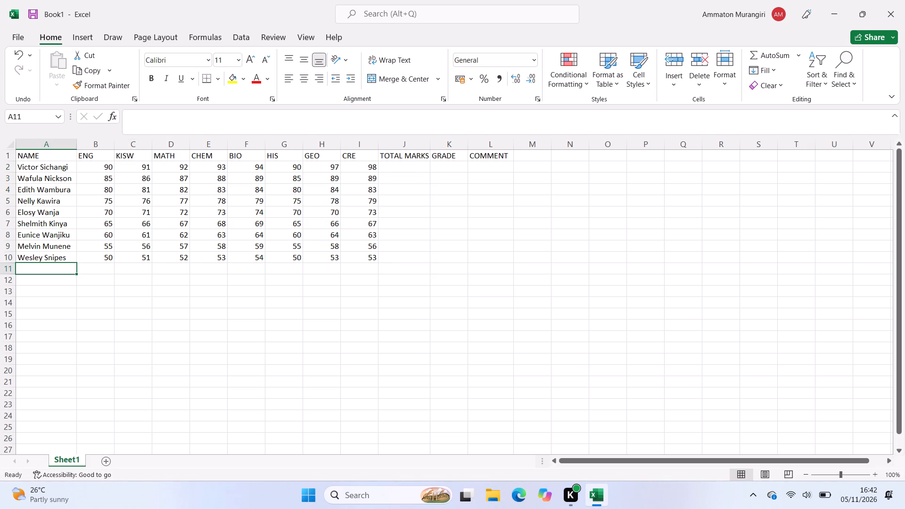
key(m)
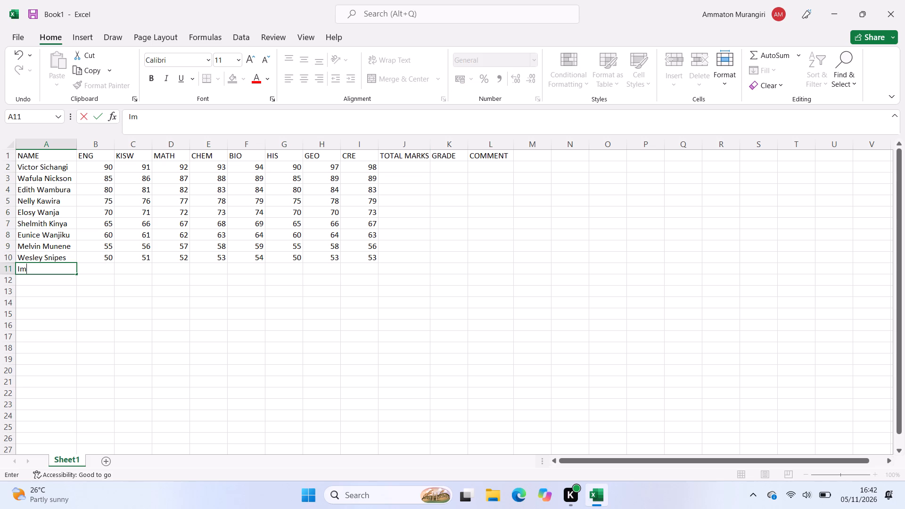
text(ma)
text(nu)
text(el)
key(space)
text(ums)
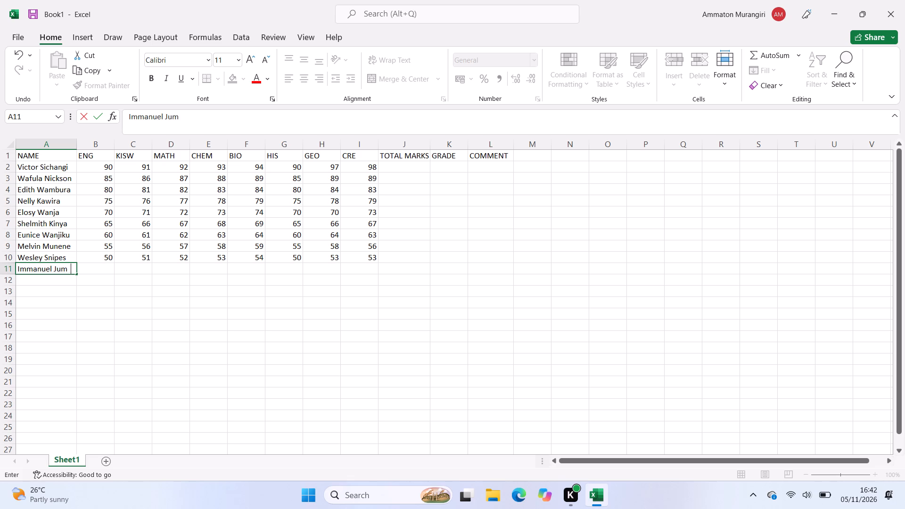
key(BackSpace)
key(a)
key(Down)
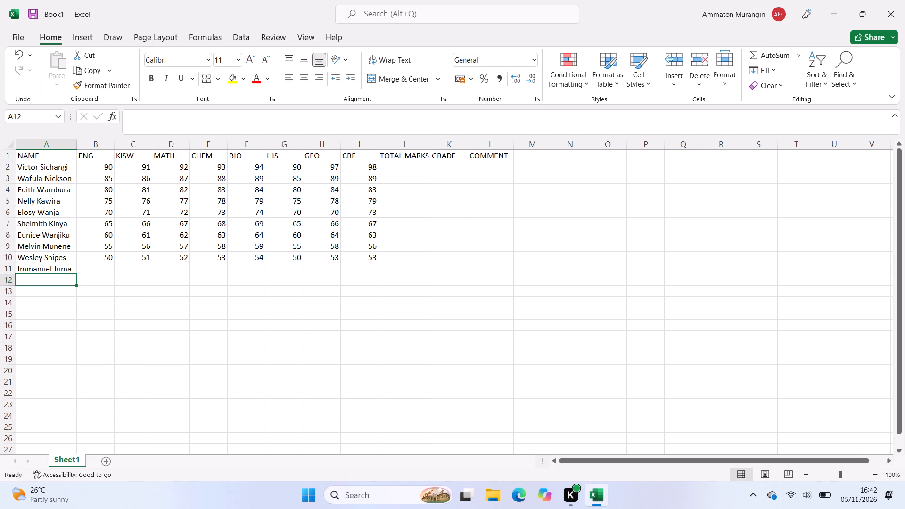
Add an eleventh student's full name to the NAME column in cell A12.
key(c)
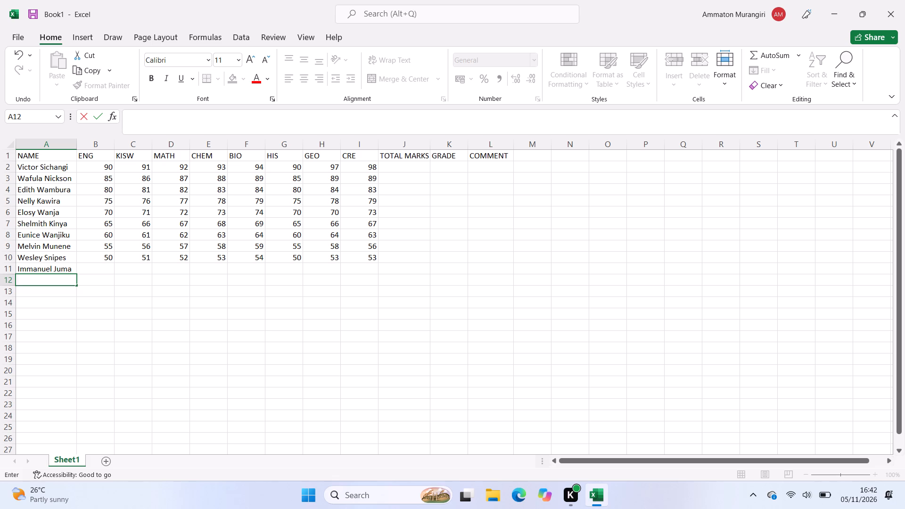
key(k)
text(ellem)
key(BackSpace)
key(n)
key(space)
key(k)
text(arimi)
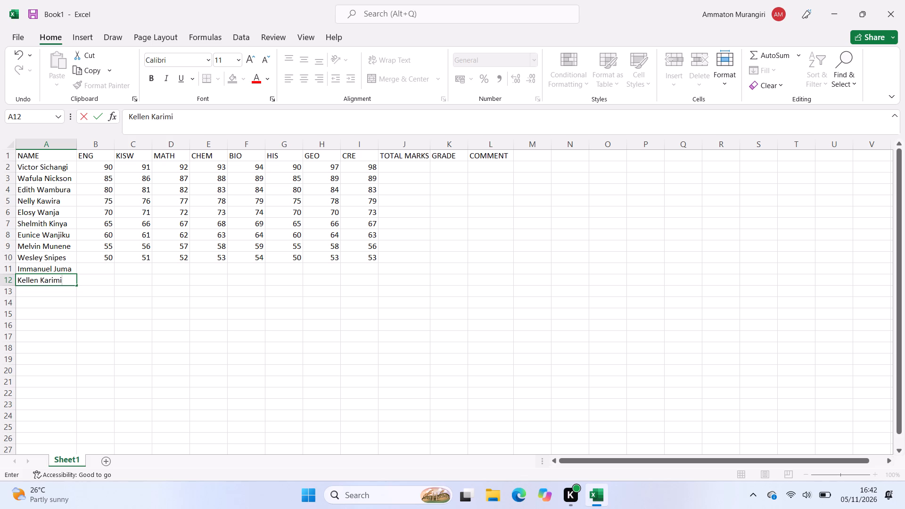
Enter the ENG marks 45 and 40 for the last two students in cells B11 and B12.
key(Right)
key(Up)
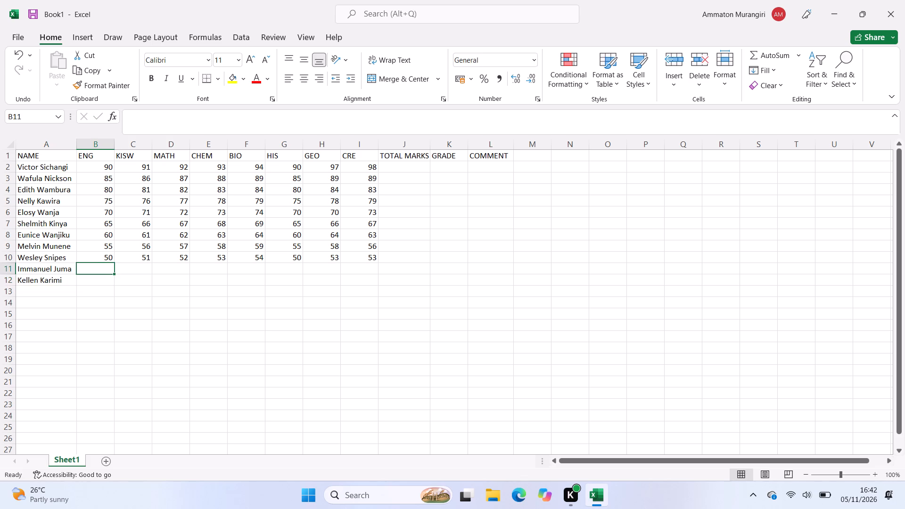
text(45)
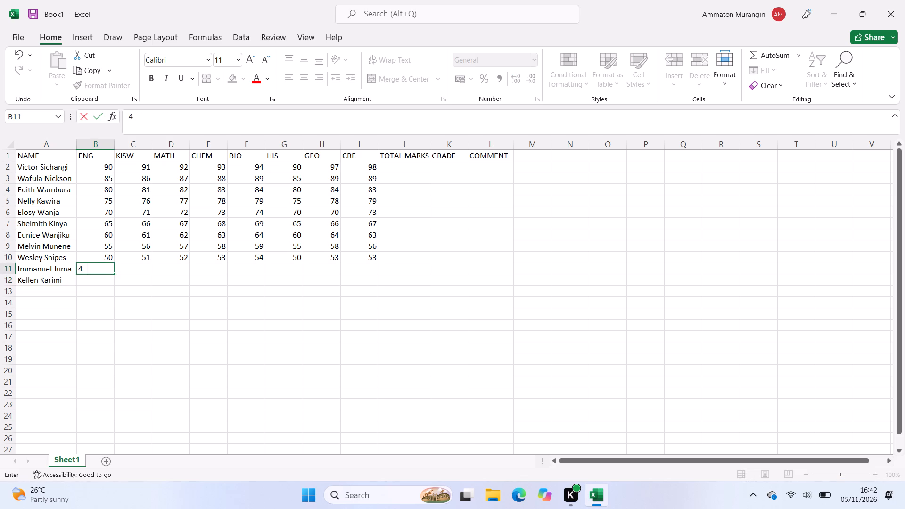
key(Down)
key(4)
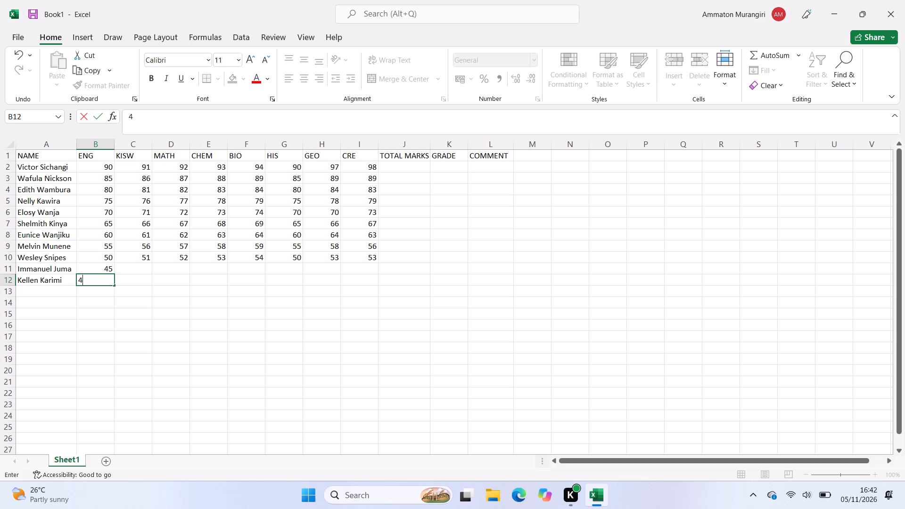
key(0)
Enter the KISW marks 46 and 41 for the last two students in cells C11 and C12.
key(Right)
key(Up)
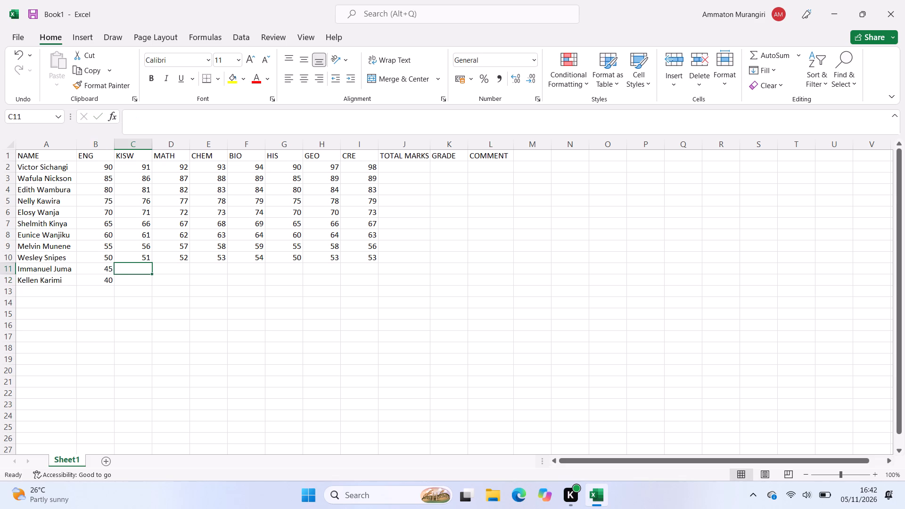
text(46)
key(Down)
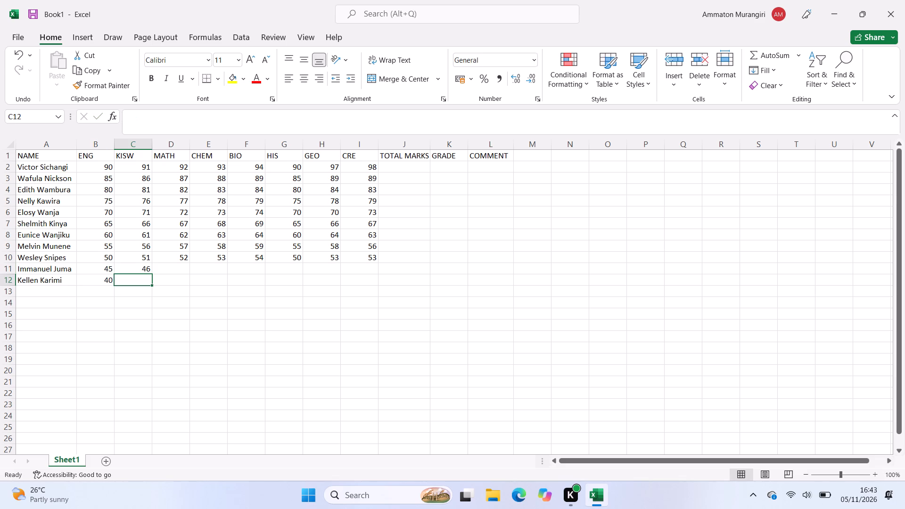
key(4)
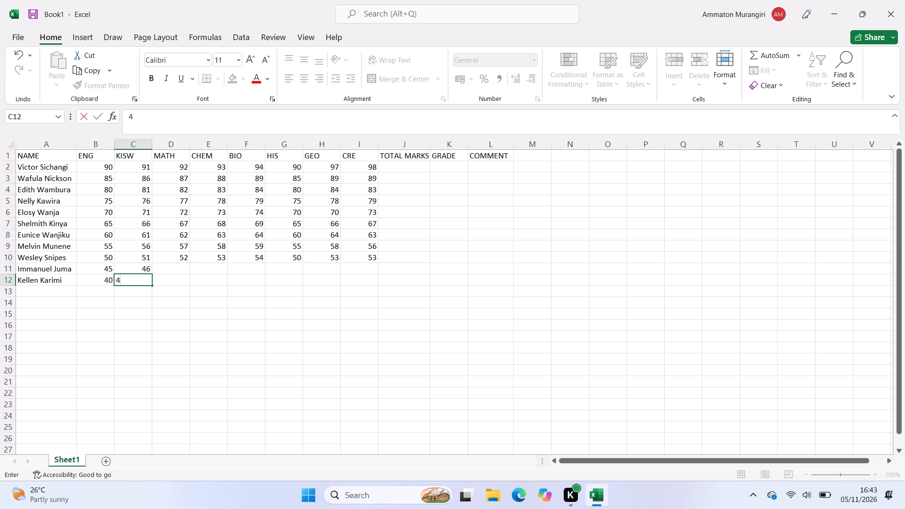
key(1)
Enter the eleventh student's MATH, CHEM and BIO marks 42, 43 and 44 in cells D12 to F12.
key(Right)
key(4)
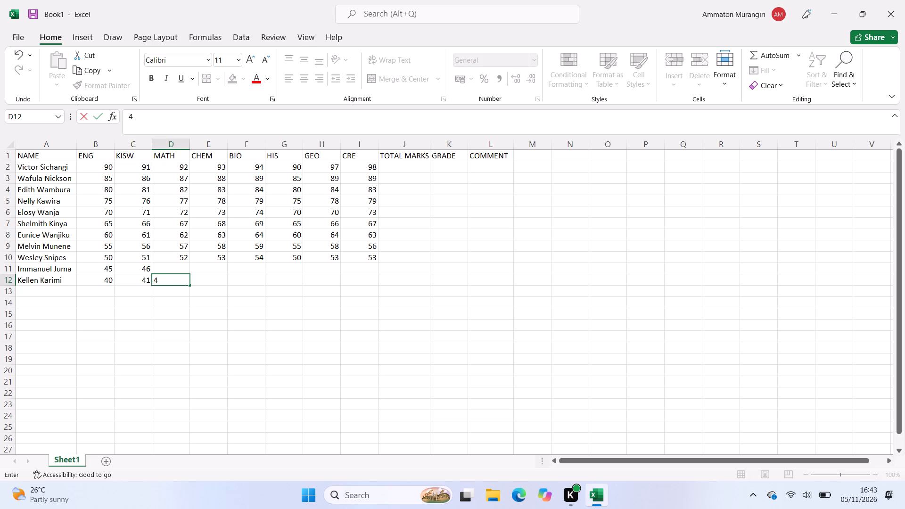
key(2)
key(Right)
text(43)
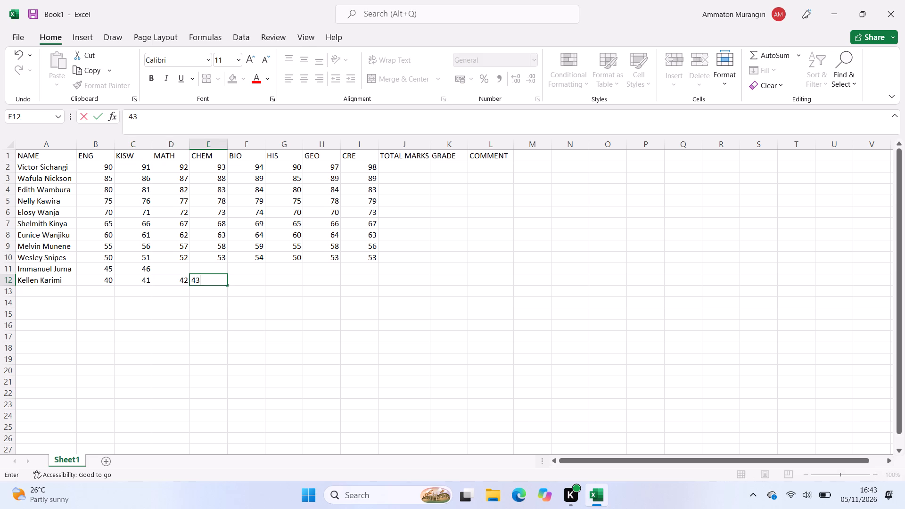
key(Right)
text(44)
Enter the eleventh student's HIS, GEO and CRE marks 40, 42 and 41 in cells G12 to I12.
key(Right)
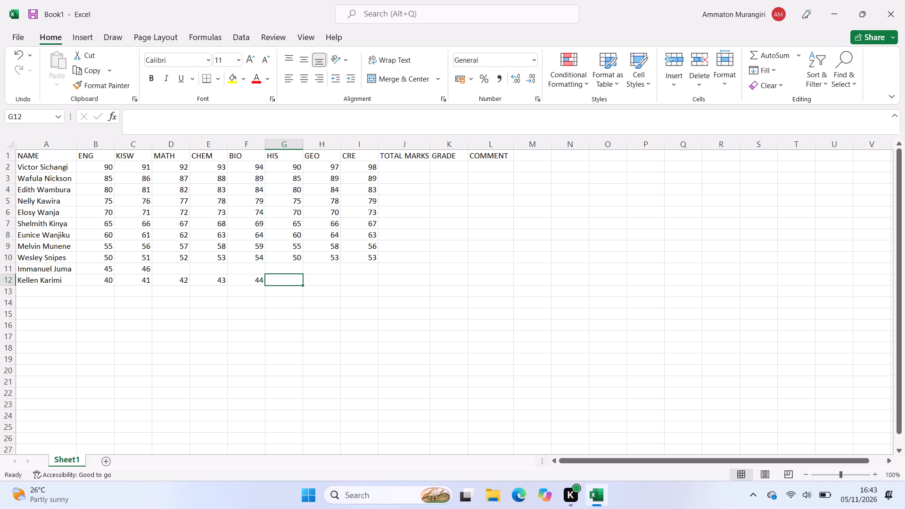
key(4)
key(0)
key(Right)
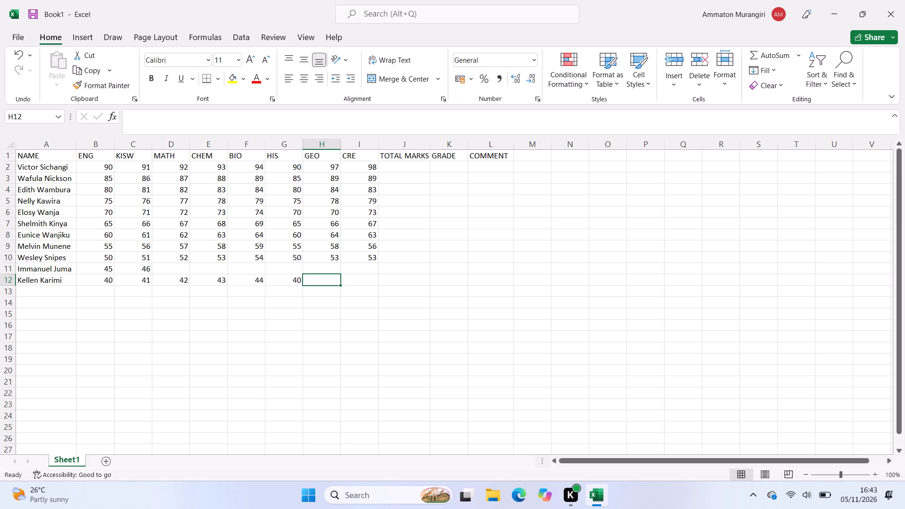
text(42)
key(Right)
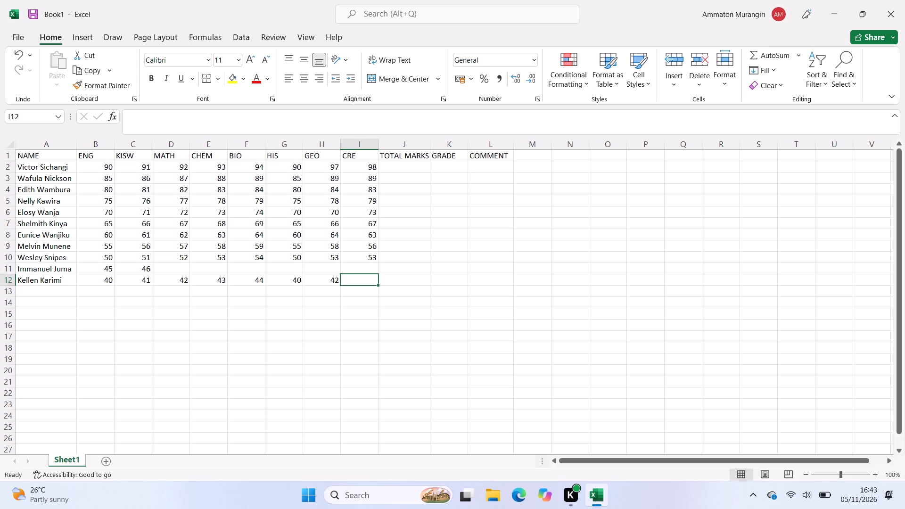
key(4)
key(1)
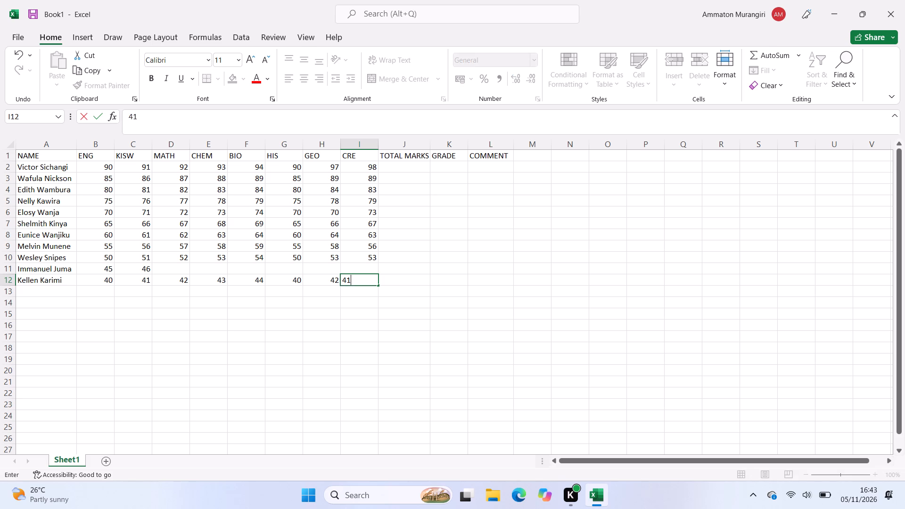
Enter the tenth student's CRE, GEO and HIS marks 49, 48 and 47 backward from cell I11 to G11.
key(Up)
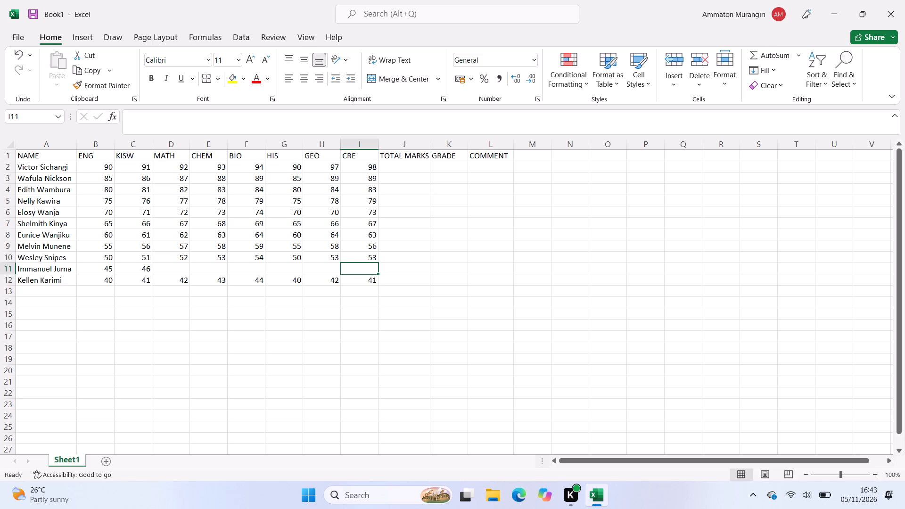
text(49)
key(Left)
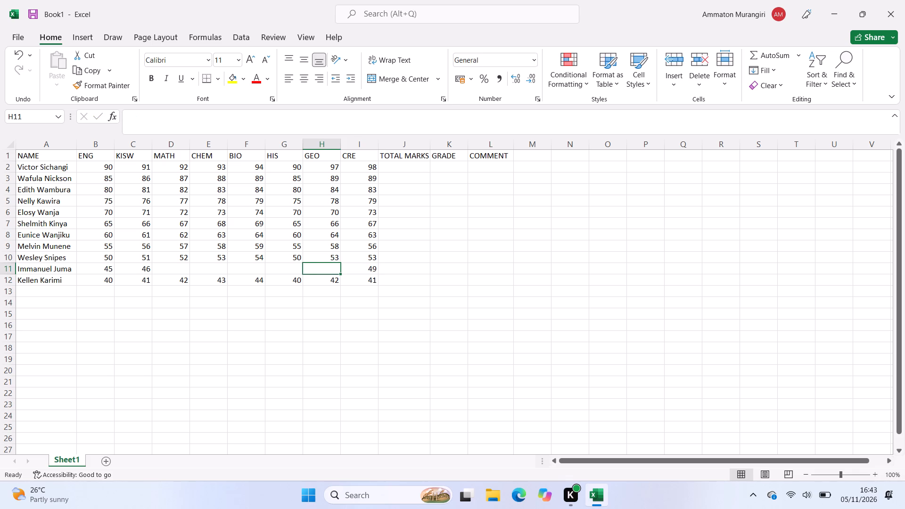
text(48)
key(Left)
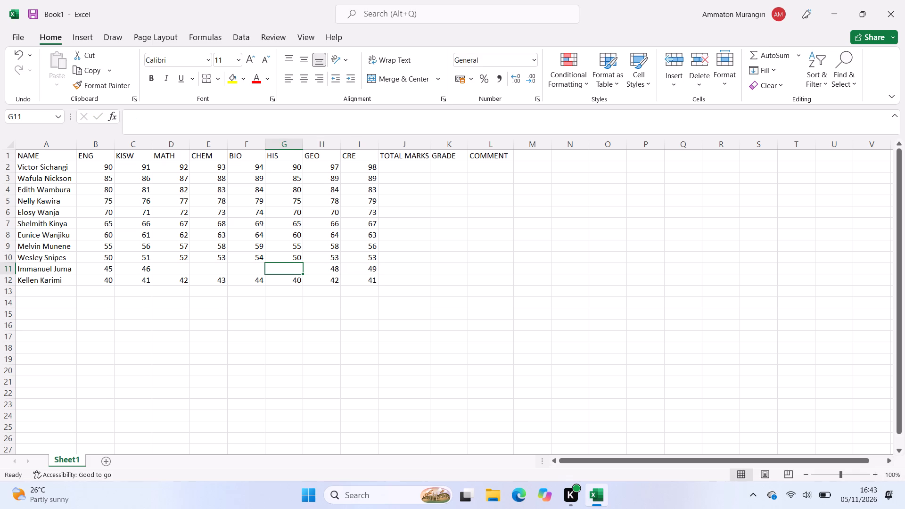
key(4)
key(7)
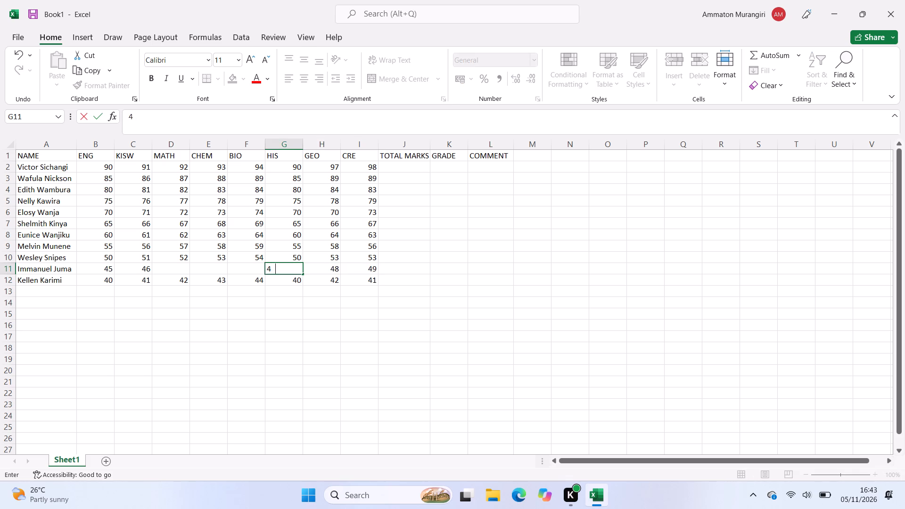
Enter the tenth student's BIO, CHEM and MATH marks 46, 45 and 49 backward from cell F11 to D11.
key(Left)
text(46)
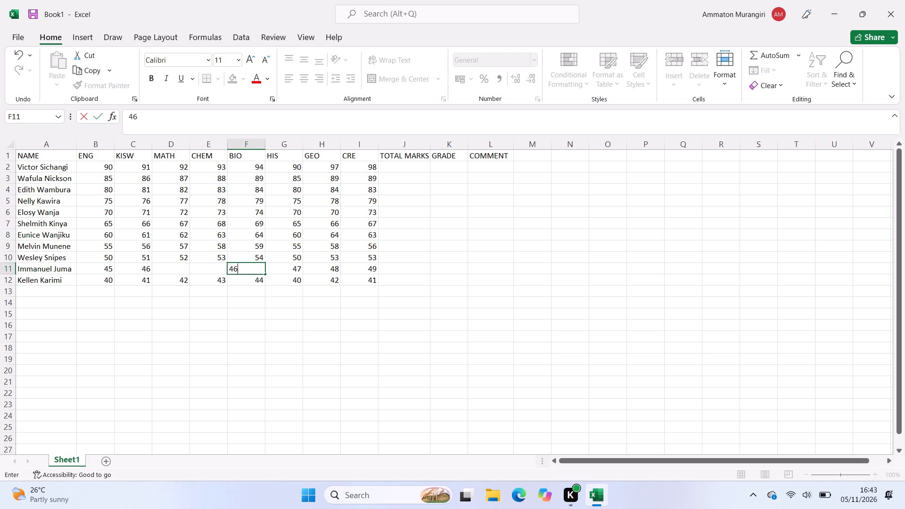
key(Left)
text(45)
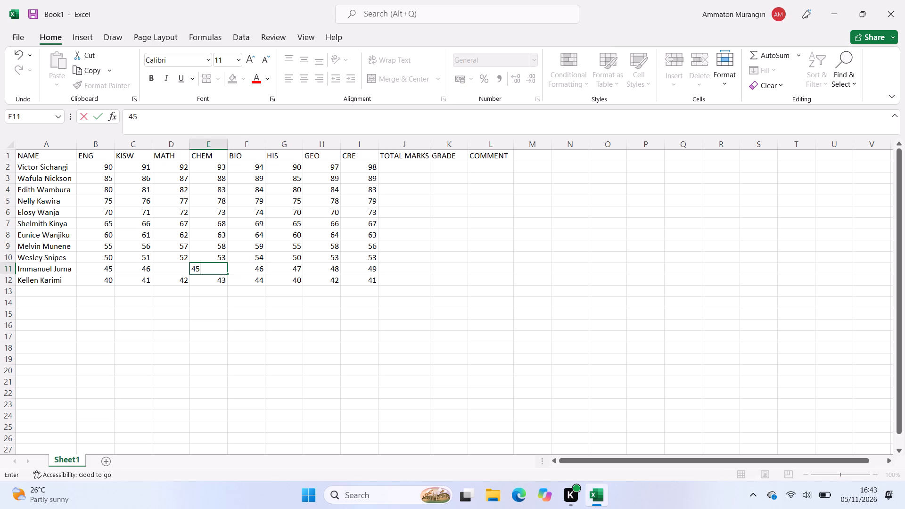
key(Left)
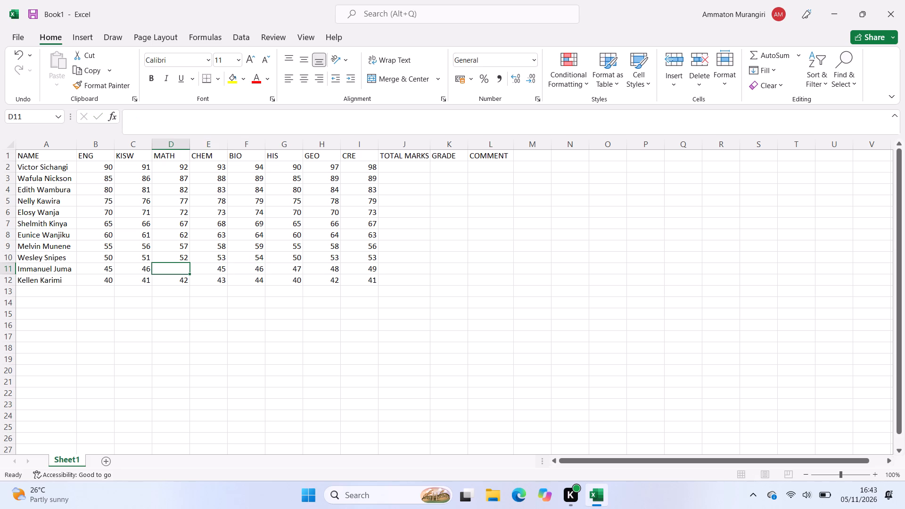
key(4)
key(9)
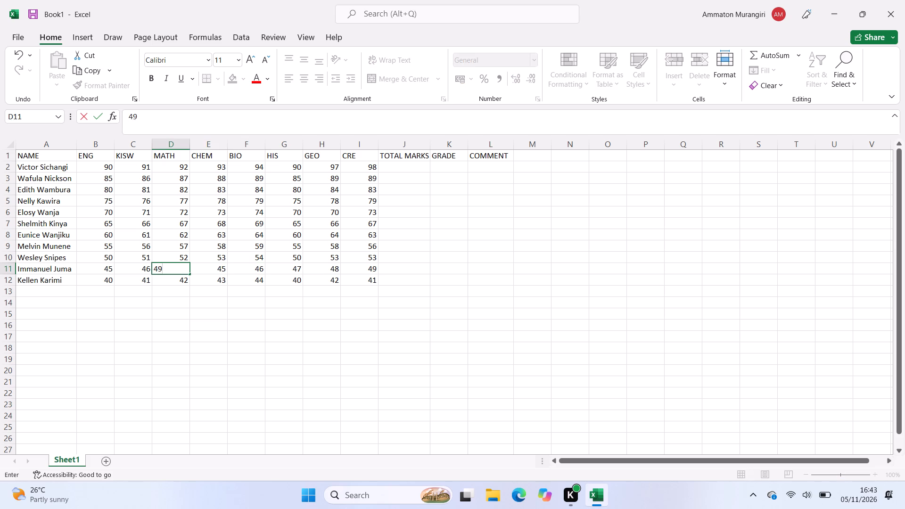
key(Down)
Enter the twelfth student's full name in the NAME column, cell A13.
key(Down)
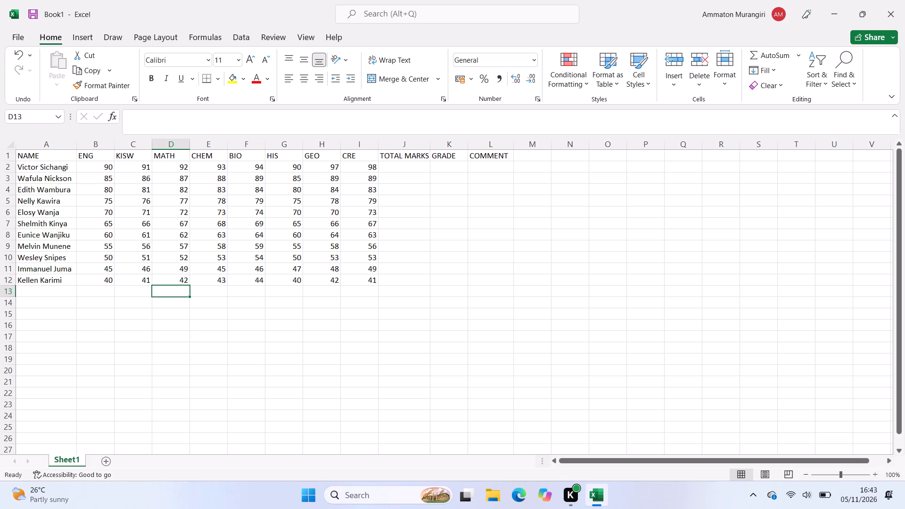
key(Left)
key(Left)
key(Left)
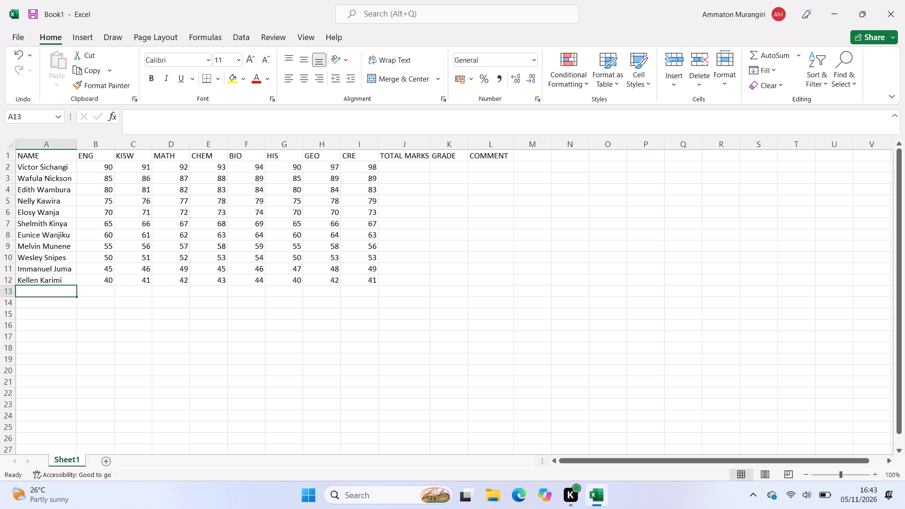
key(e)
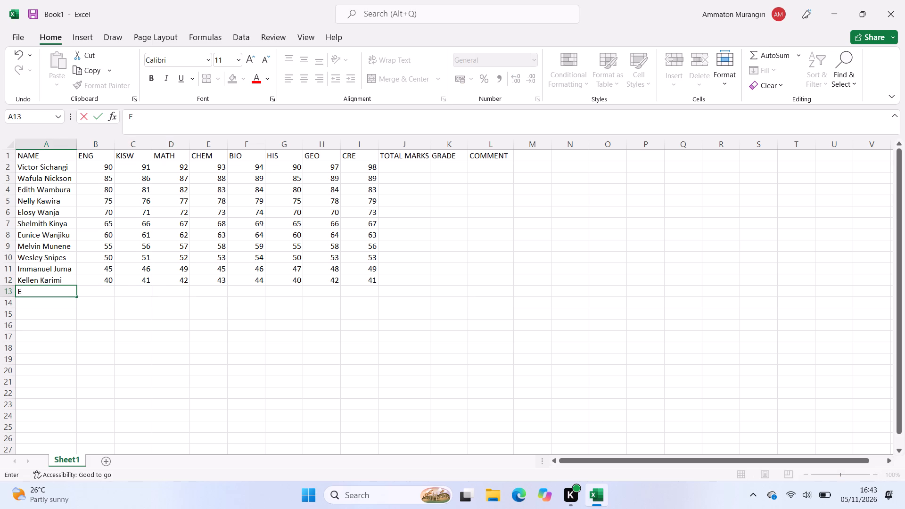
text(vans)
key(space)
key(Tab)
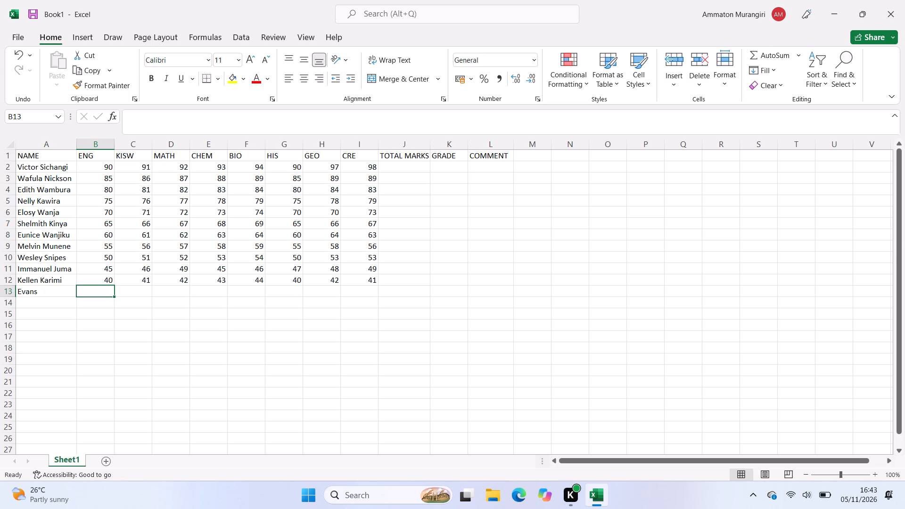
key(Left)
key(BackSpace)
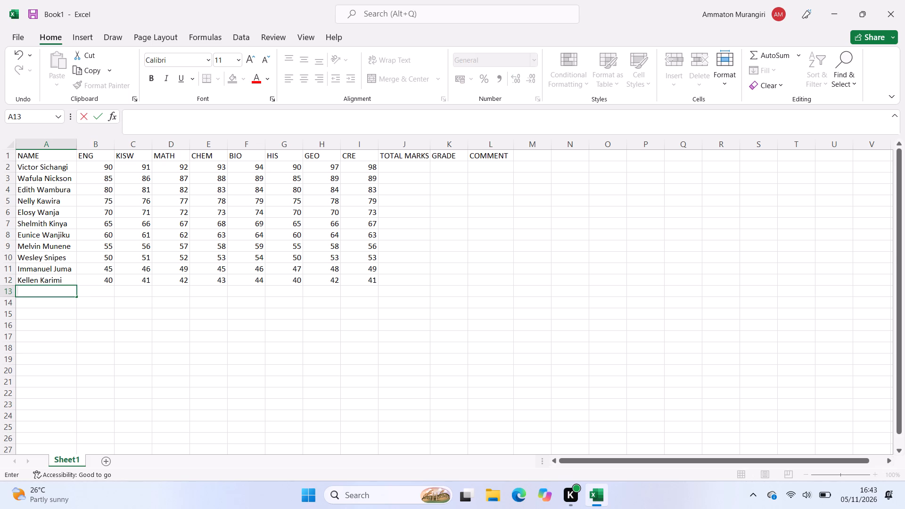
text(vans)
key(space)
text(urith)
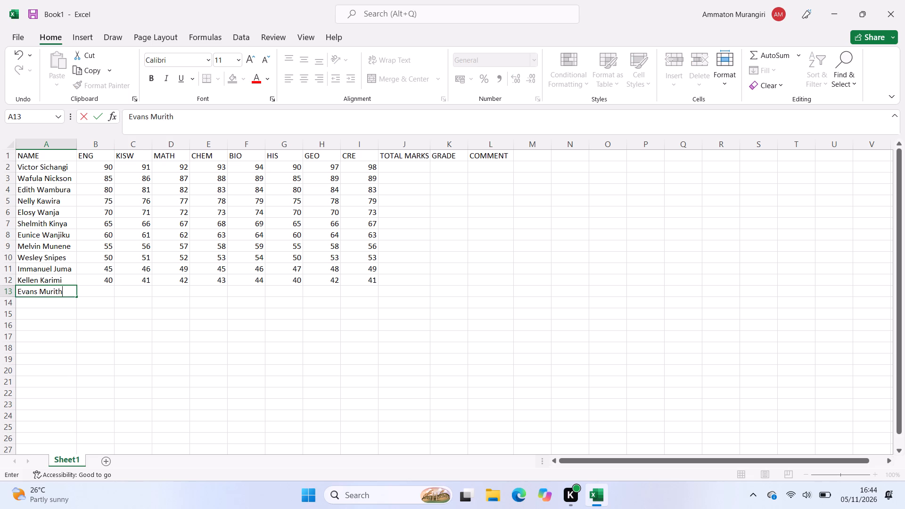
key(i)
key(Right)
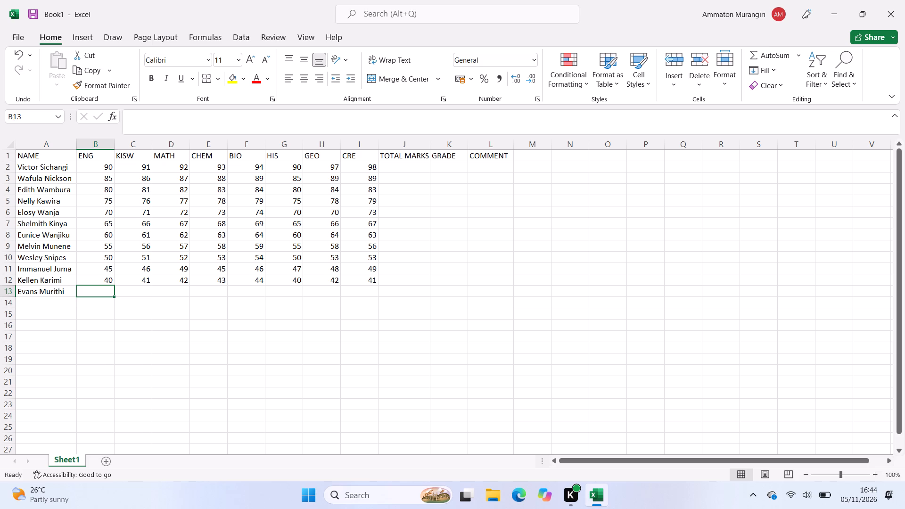
Enter the twelfth student's ENG, KISW, MATH, CHEM and BIO marks 35, 36, 37, 38 and 39 in cells B13 to F13.
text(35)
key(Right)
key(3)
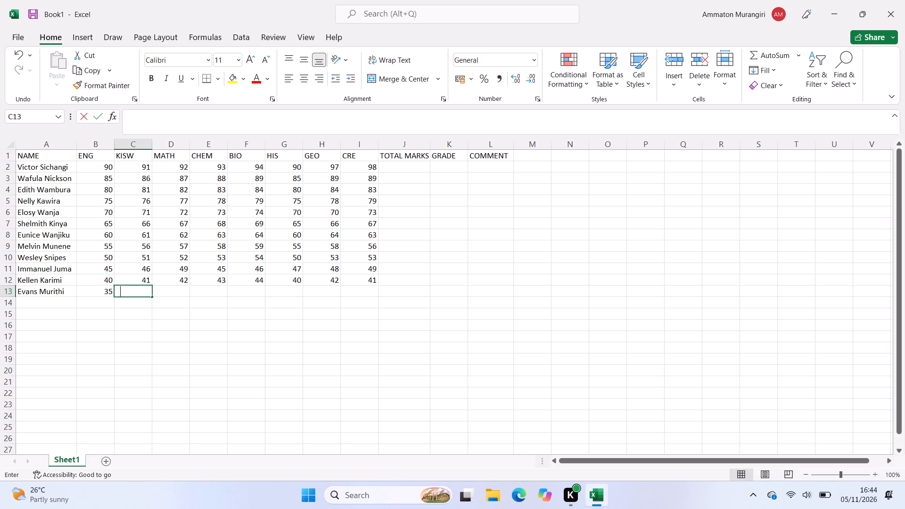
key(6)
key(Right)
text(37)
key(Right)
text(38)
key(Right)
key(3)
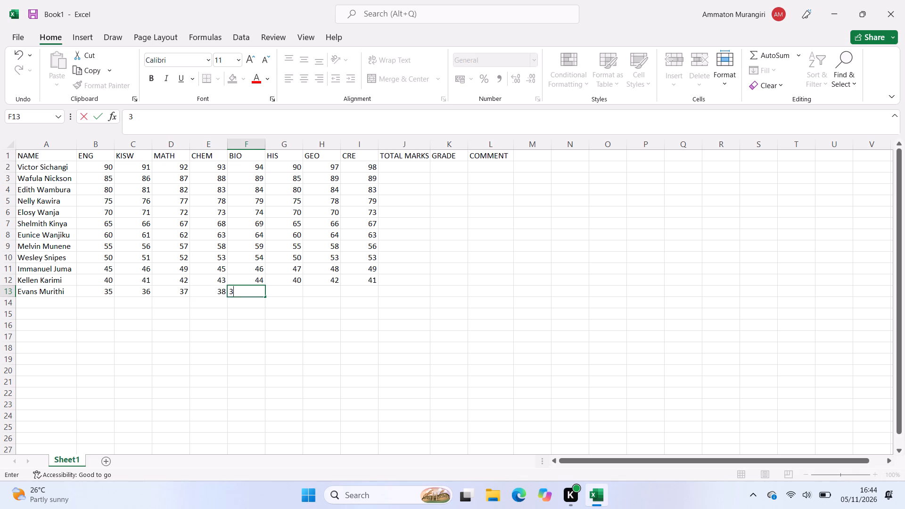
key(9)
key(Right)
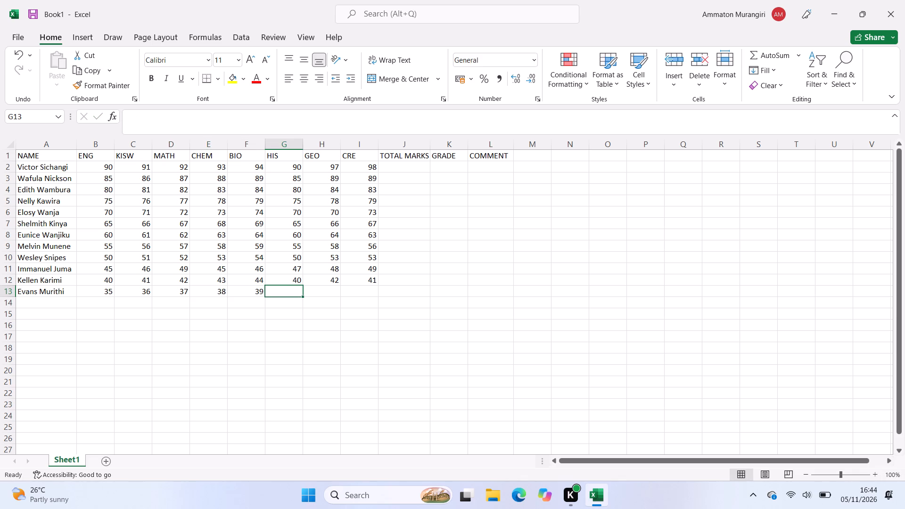
Enter the twelfth student's HIS, GEO and CRE marks 35, 36 and 37 in cells G13 to I13.
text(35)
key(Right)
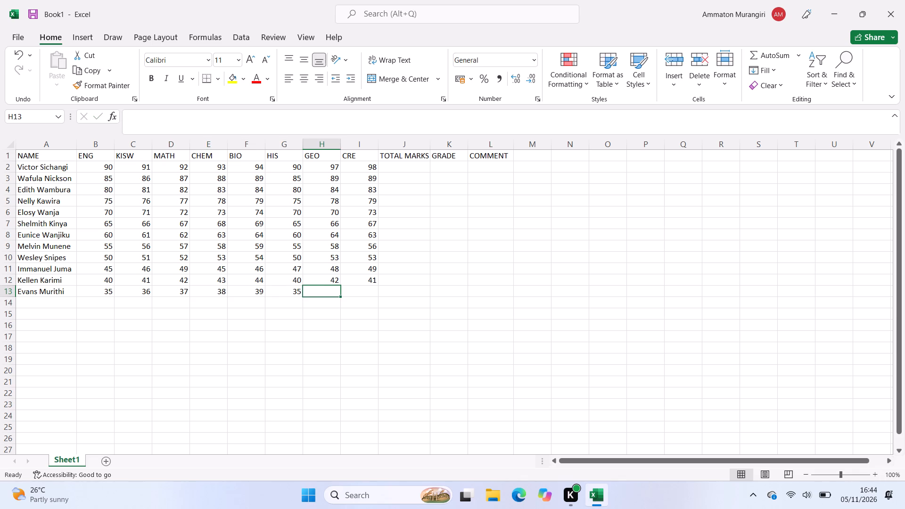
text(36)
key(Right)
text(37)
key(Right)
Enter the thirteenth student's full name in the NAME column, cell A14.
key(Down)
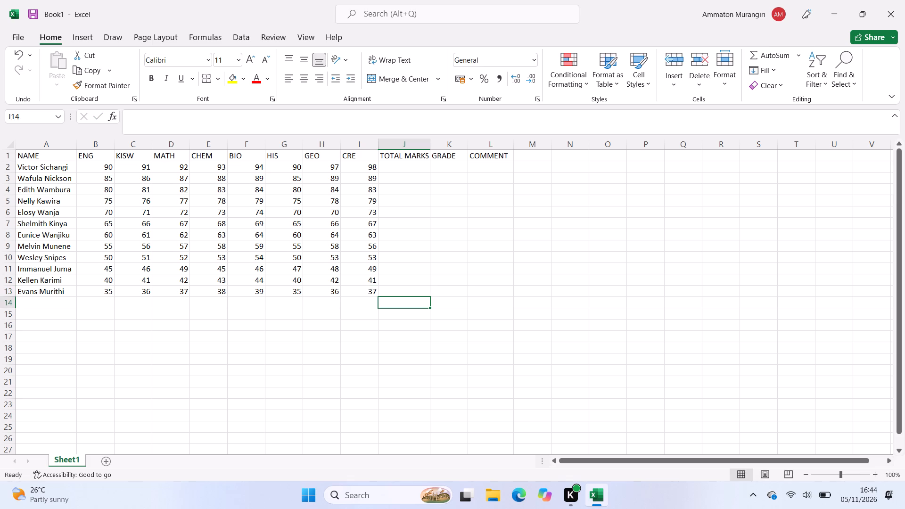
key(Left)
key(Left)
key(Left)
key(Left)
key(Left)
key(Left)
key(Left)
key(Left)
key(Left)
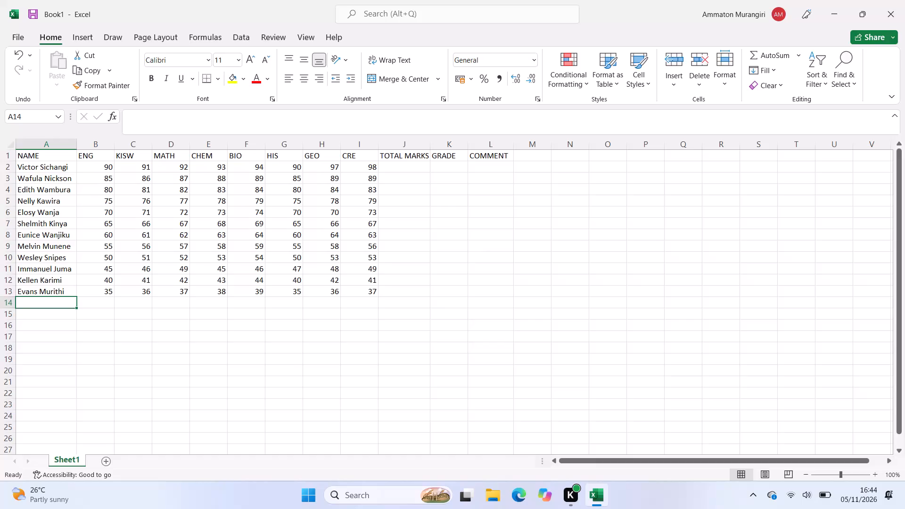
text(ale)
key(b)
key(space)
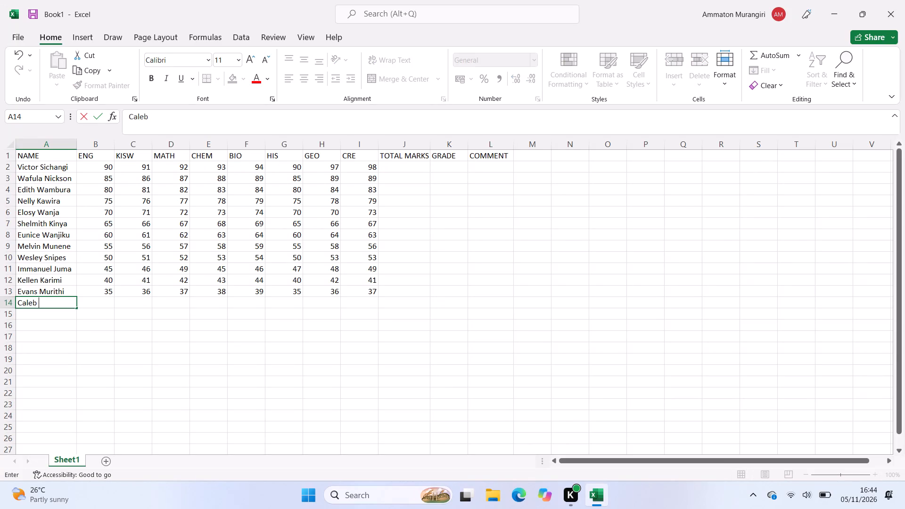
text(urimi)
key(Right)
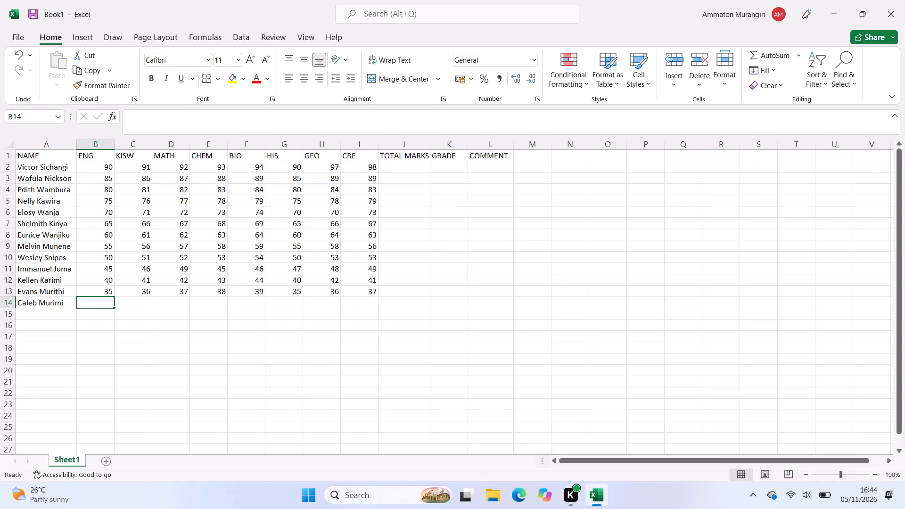
Enter the thirteenth student's ENG, KISW, MATH, CHEM and BIO marks 30, 31, 32, 33 and 34 in cells B14 to F14.
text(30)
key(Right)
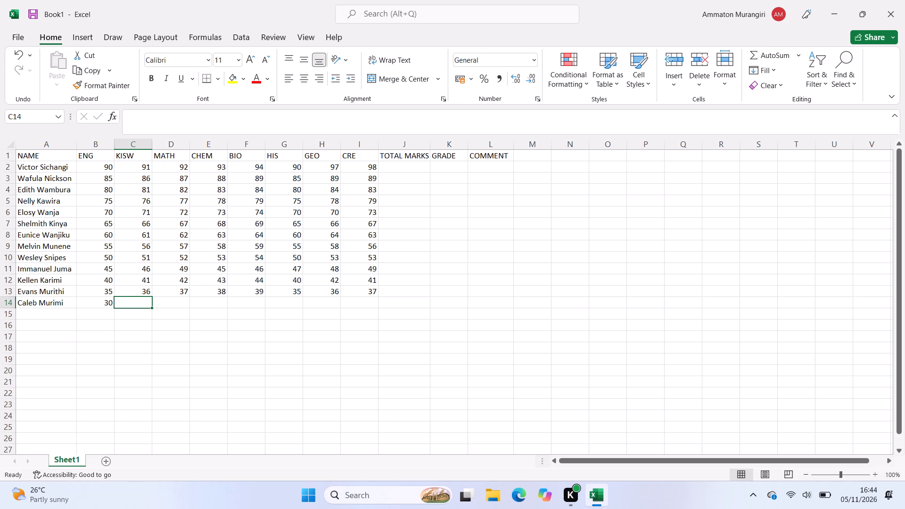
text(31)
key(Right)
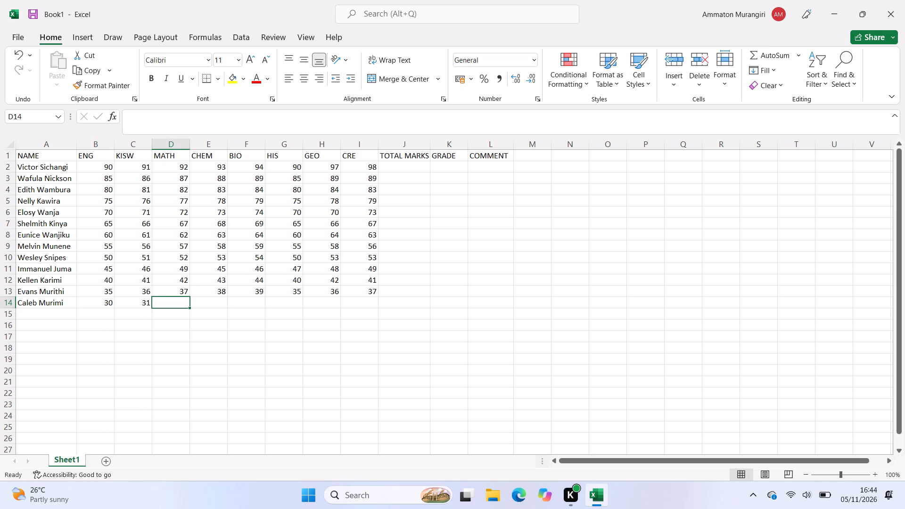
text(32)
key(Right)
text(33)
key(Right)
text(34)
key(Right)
Enter the thirteenth student's HIS, GEO and CRE marks 31, 32 and 33 in cells G14 to I14.
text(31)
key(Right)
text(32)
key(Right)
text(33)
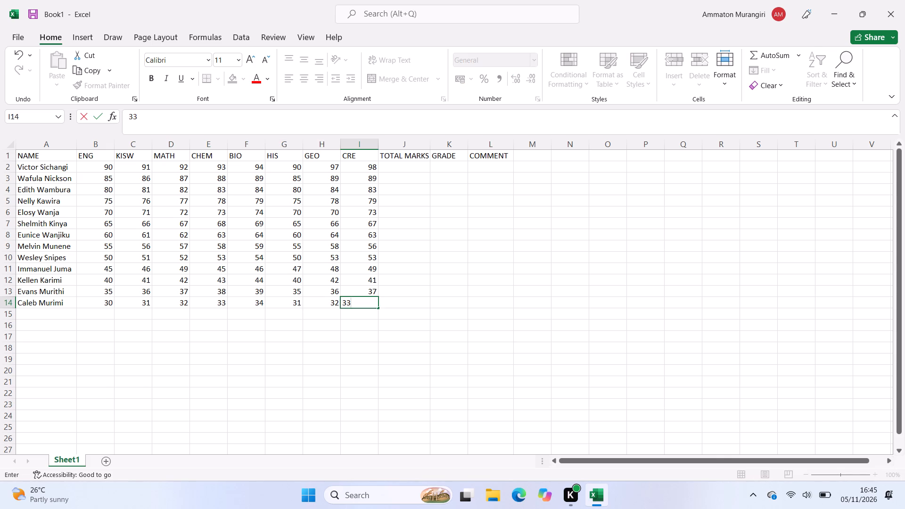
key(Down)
Enter the fourteenth student's full name in the NAME column, cell A15.
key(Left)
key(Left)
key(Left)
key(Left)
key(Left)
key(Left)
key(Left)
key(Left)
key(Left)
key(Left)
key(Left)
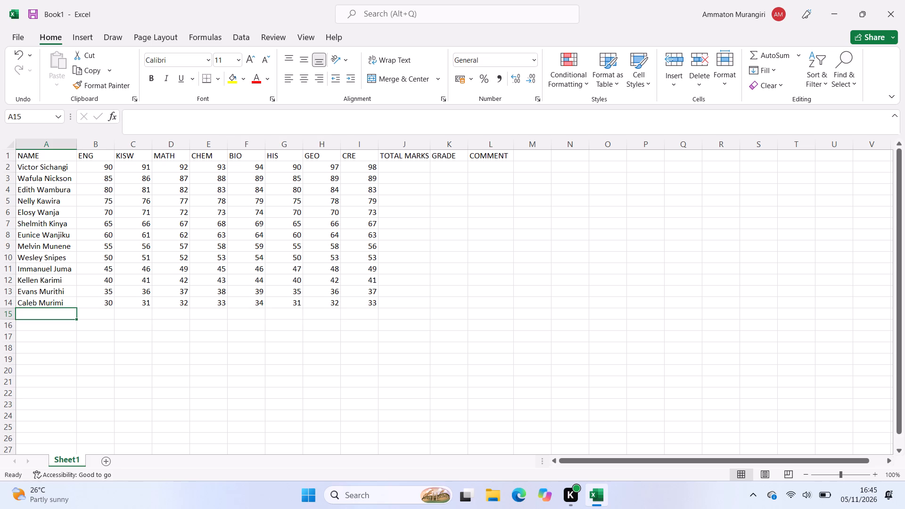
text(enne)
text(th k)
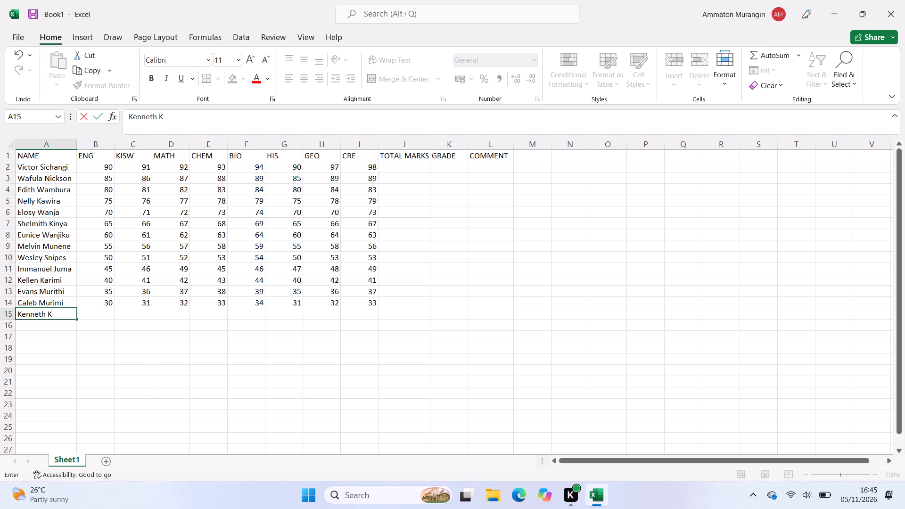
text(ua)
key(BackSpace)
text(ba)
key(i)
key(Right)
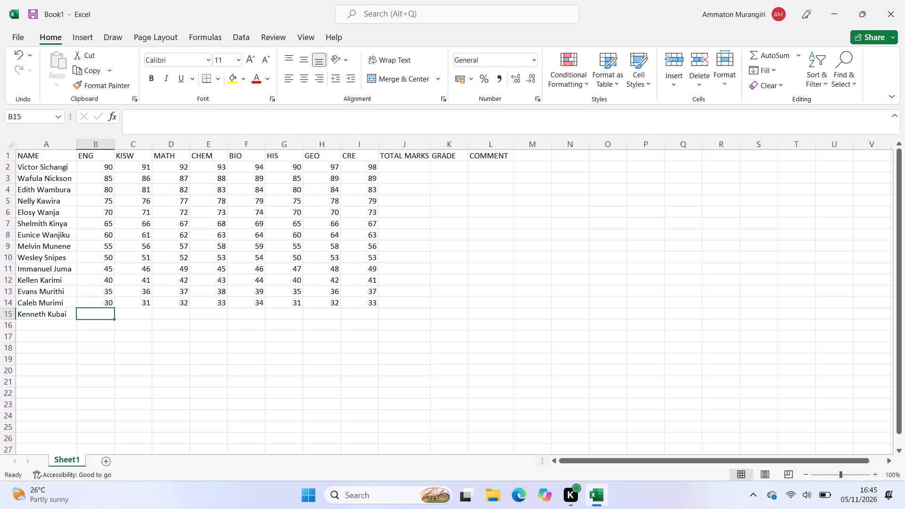
Enter the fourteenth student's ENG, KISW, MATH, CHEM and BIO marks 29, 28, 27, 26 and 25 in cells B15 to F15.
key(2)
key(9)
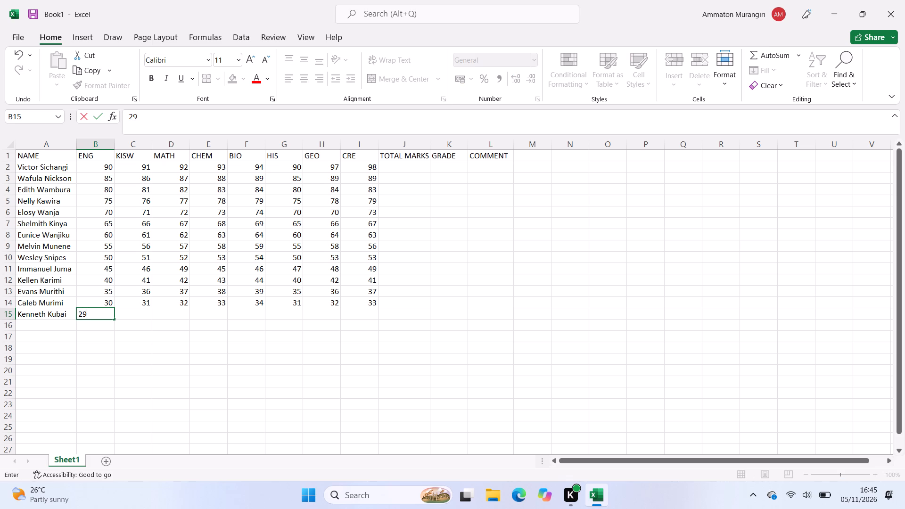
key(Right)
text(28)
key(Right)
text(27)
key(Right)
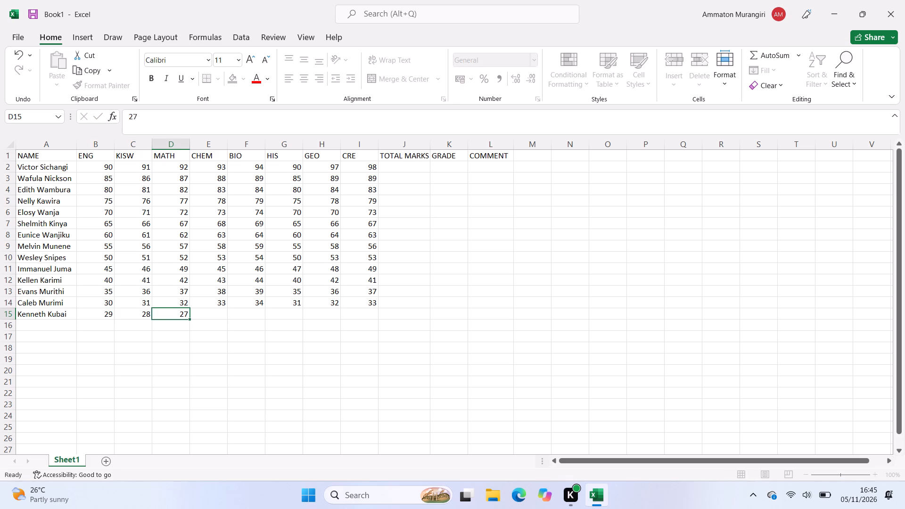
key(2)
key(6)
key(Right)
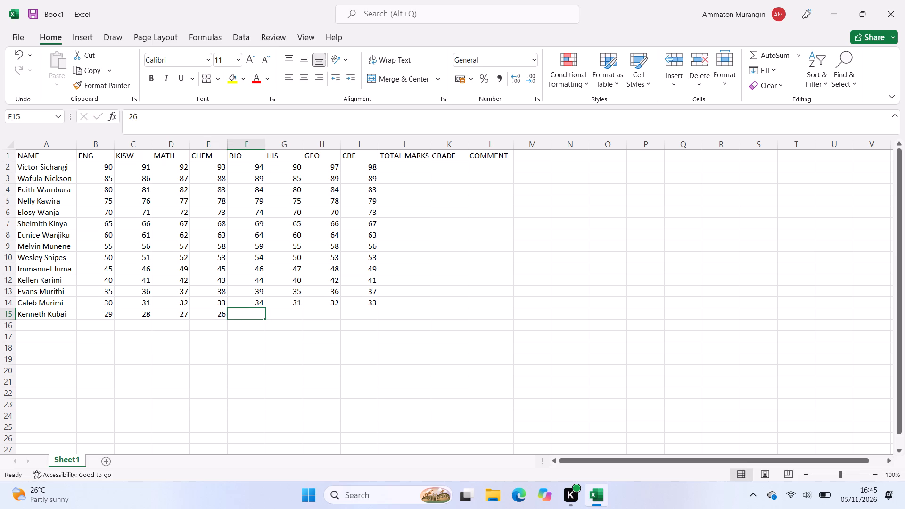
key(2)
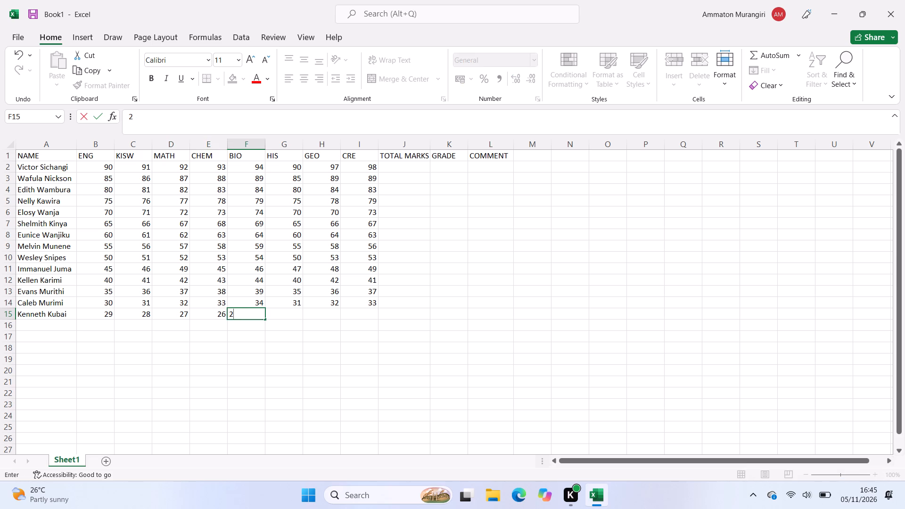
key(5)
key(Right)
Enter the fourteenth student's HIS, GEO and CRE marks 24, 23 and 22 in cells G15 to I15.
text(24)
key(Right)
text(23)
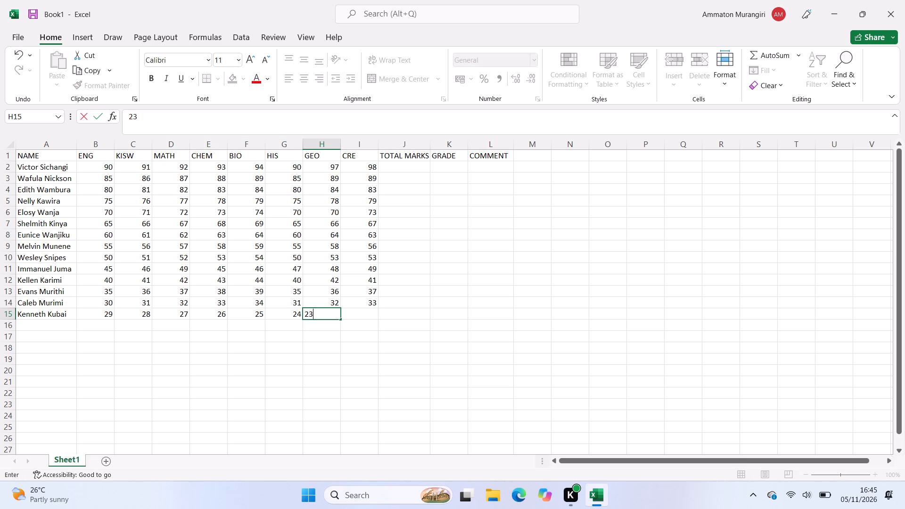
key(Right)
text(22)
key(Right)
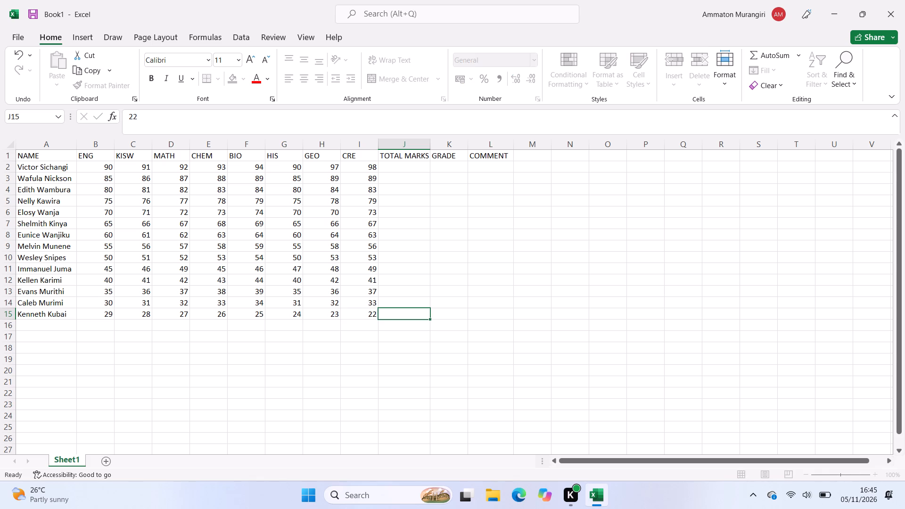
Enter the formula =SUM(B2:I2) in the first student's TOTAL MARKS cell, J2.
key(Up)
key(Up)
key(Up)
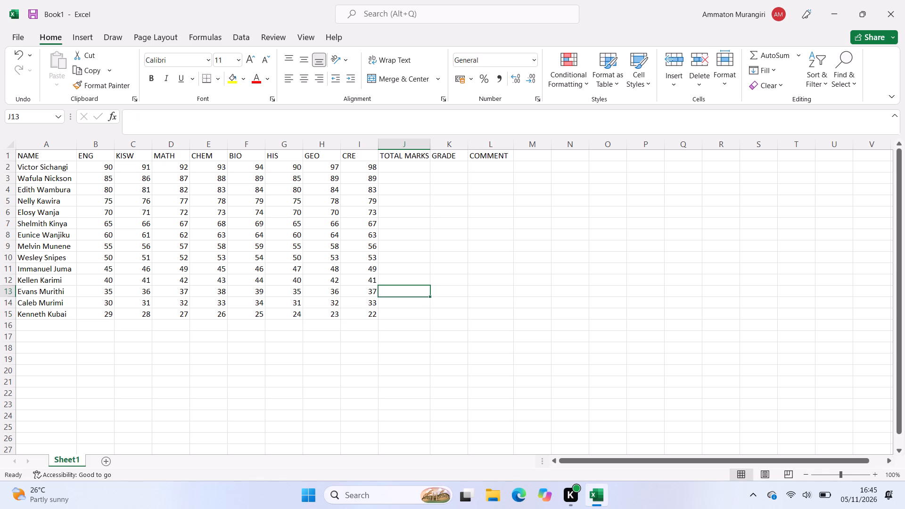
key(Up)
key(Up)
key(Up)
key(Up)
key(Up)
key(Up)
key(Up)
key(Up)
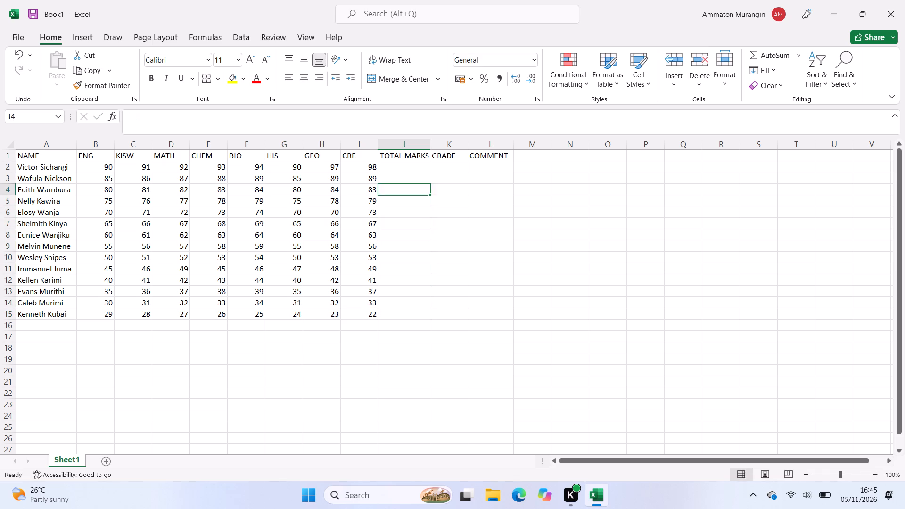
key(Up)
key(Up)
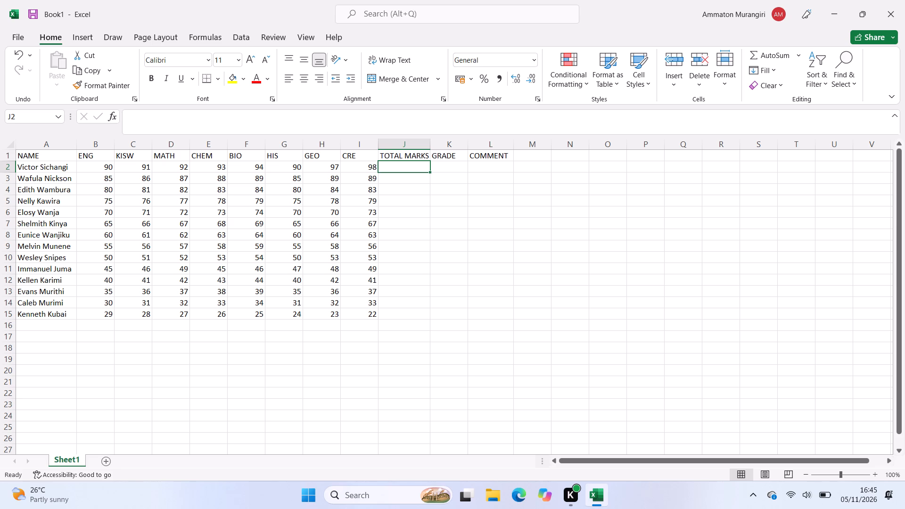
key(equal)
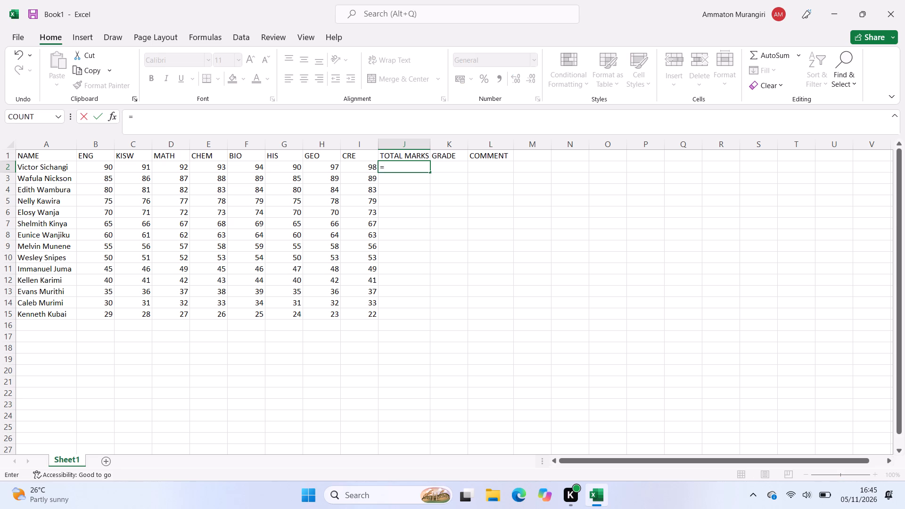
key(s)
text(um)
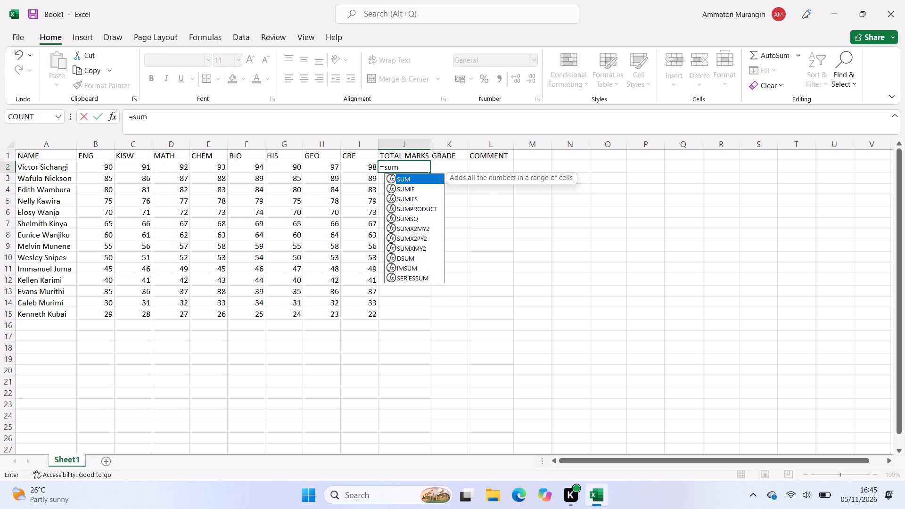
key(shift+parenleft)
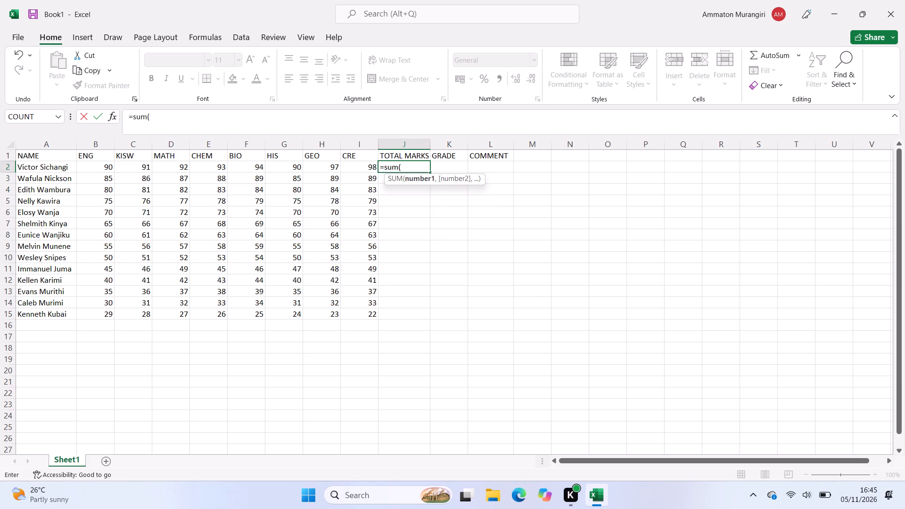
key(b)
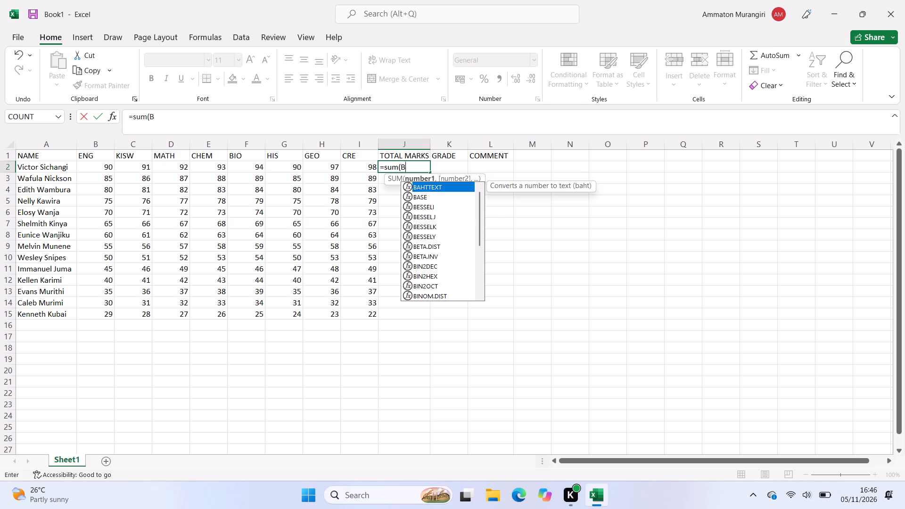
key(s)
key(BackSpace)
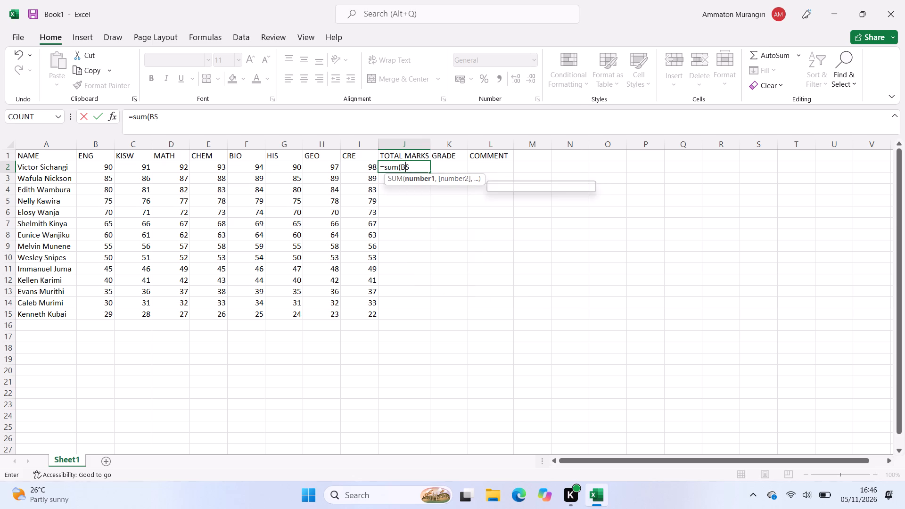
key(2)
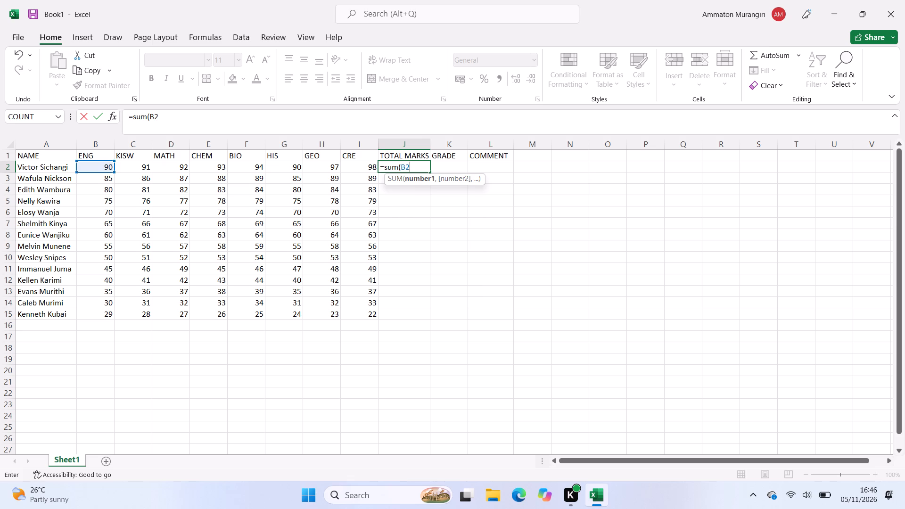
key(shift+colon)
key(i)
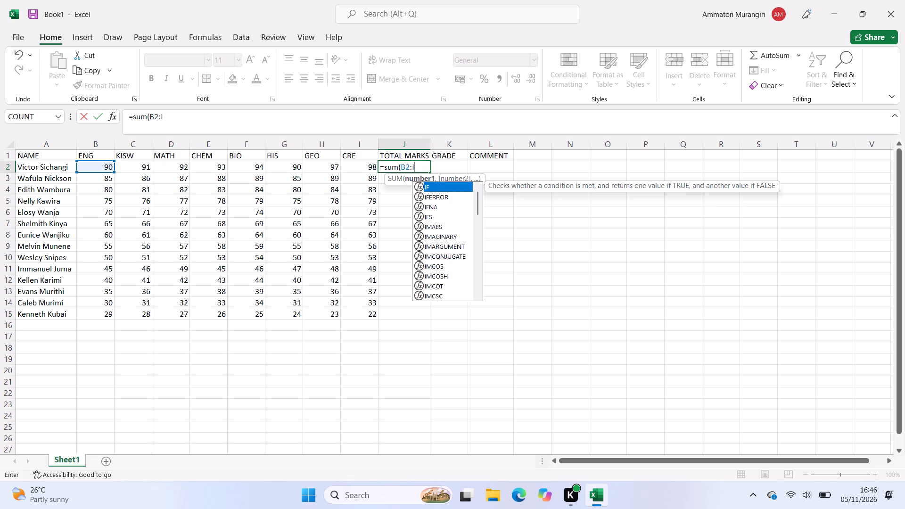
key(2)
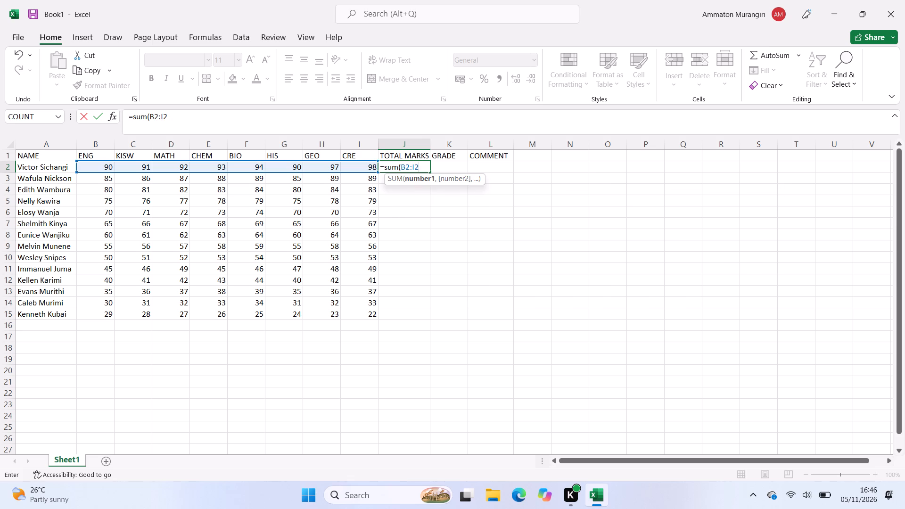
key(shift+parenright)
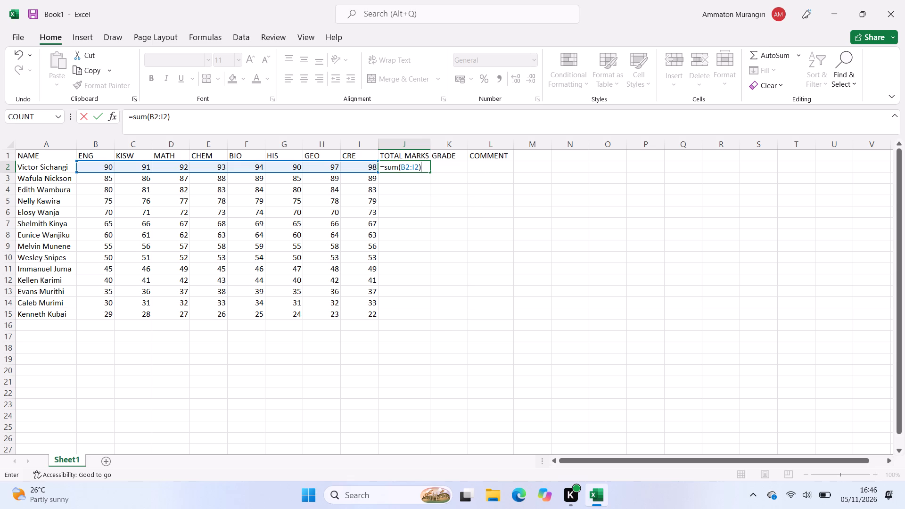
key(Return)
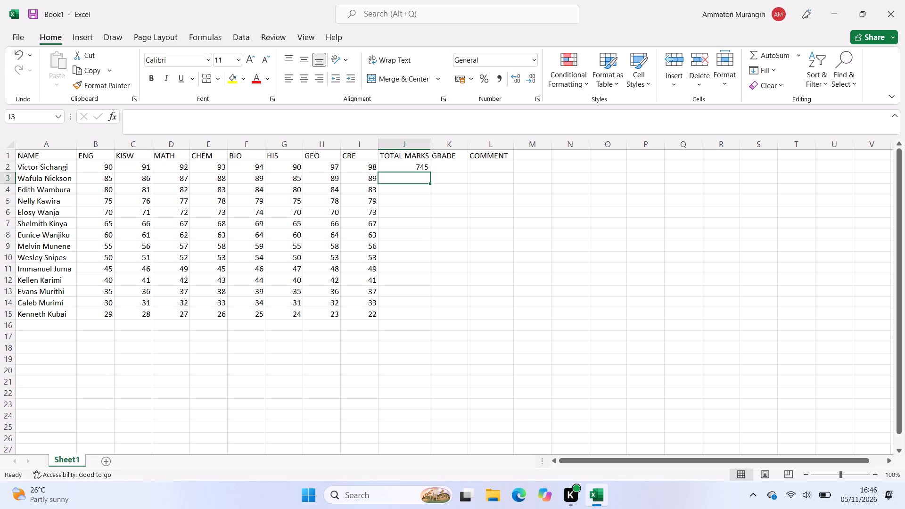
Fill the total marks formula from J2 down through J15 for the remaining students.
click(408, 166)
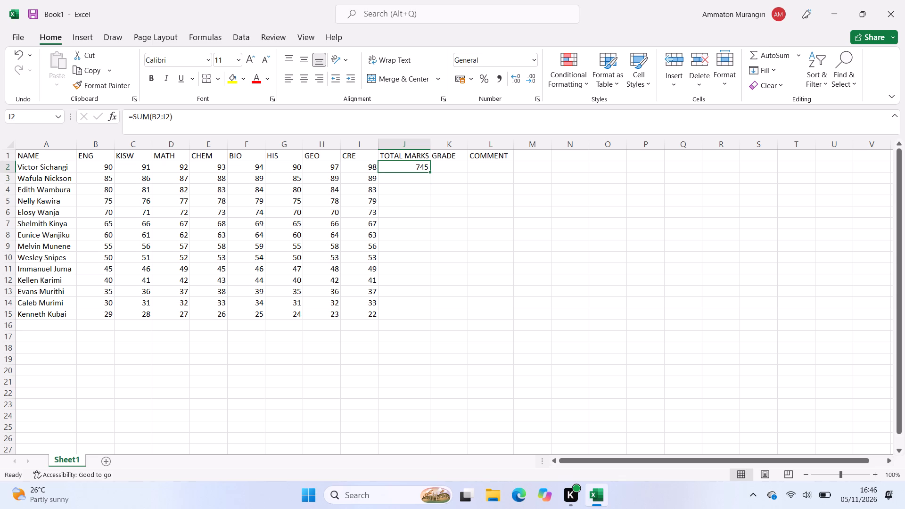
drag(430, 170, 429, 207)
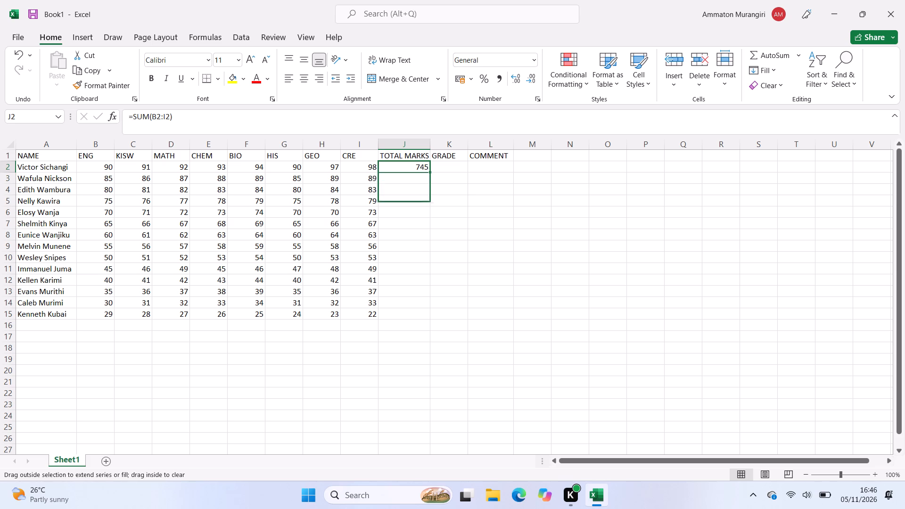
drag(429, 207, 424, 314)
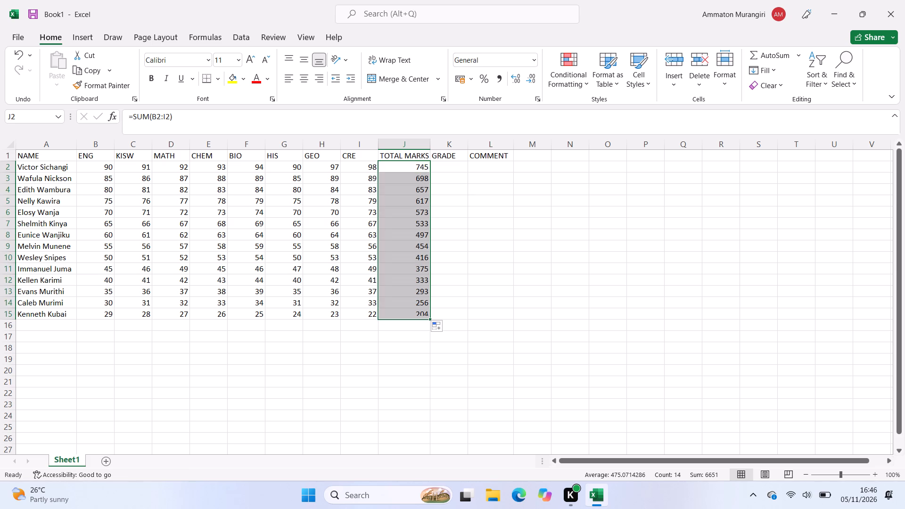
Select the first student's GRADE cell, K2.
click(448, 172)
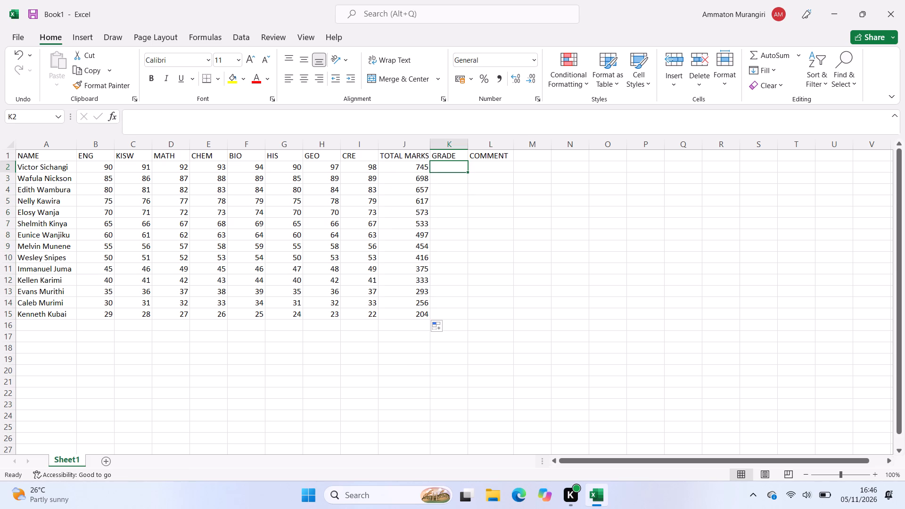
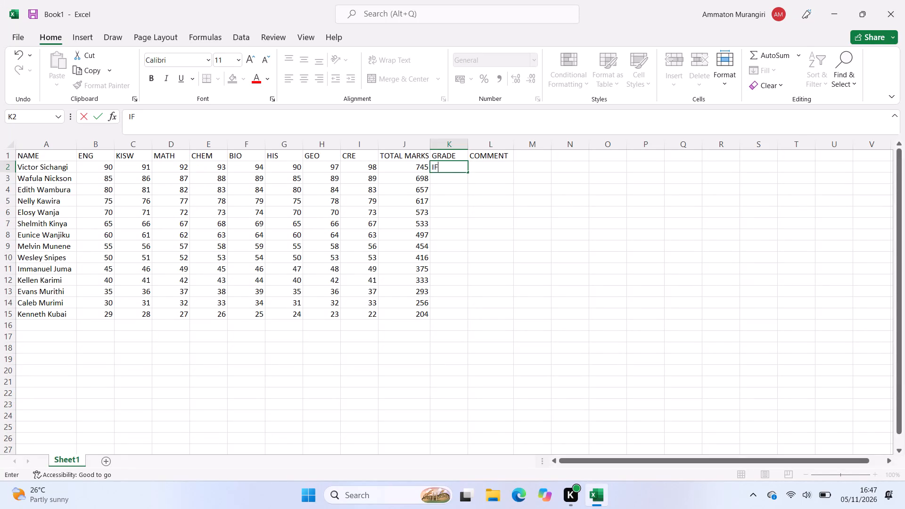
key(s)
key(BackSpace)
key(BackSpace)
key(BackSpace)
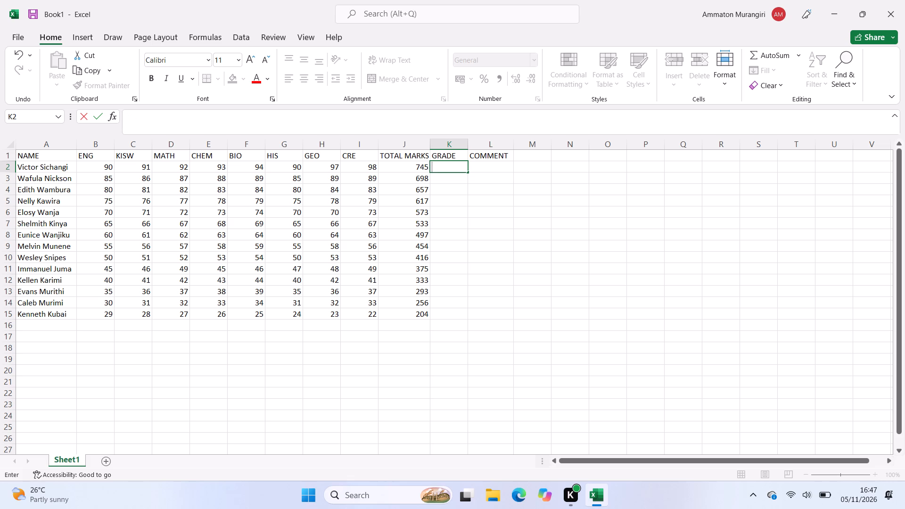
Start an IFS formula in the first student's GRADE cell, K2, with the first condition and grade J2=>640,"A".
key(equal)
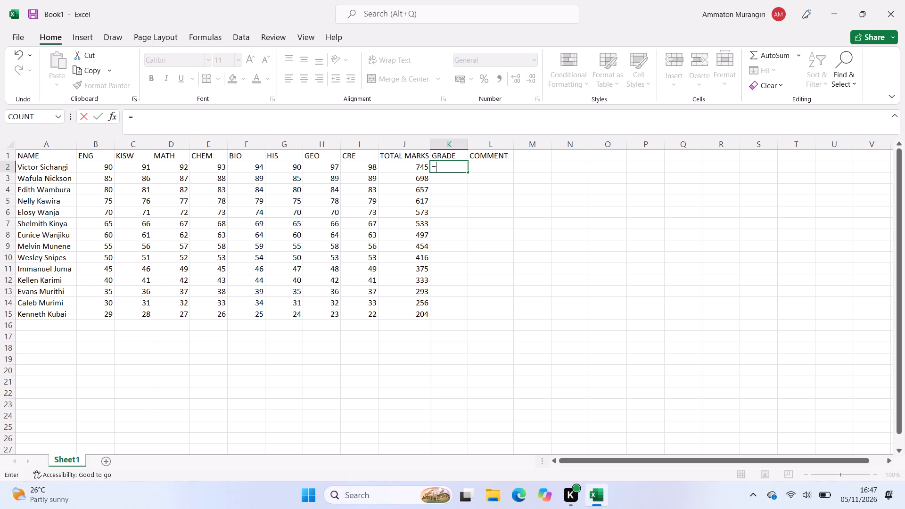
text(IFS)
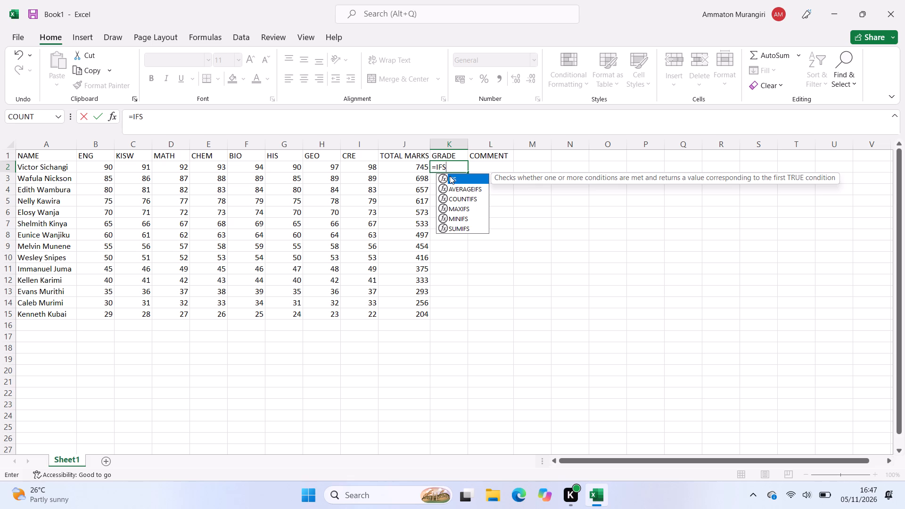
key(shift+parenleft)
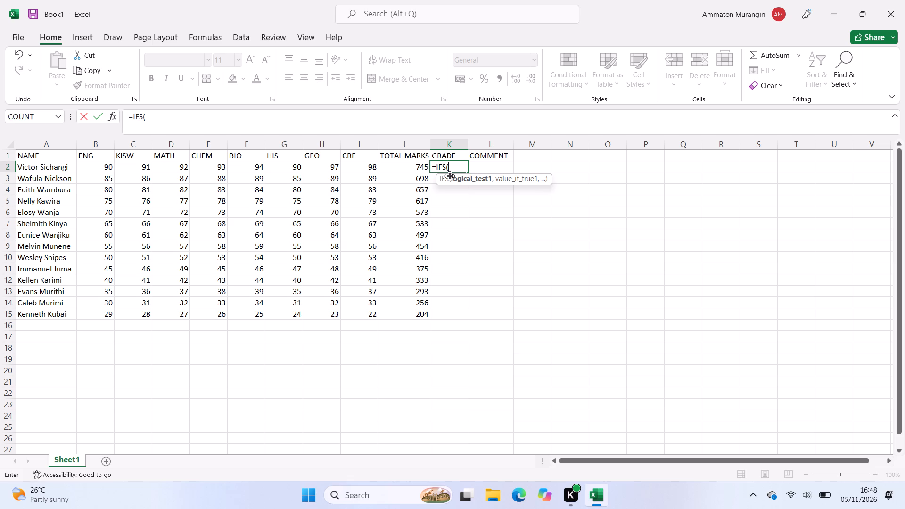
key(j)
key(BackSpace)
key(2)
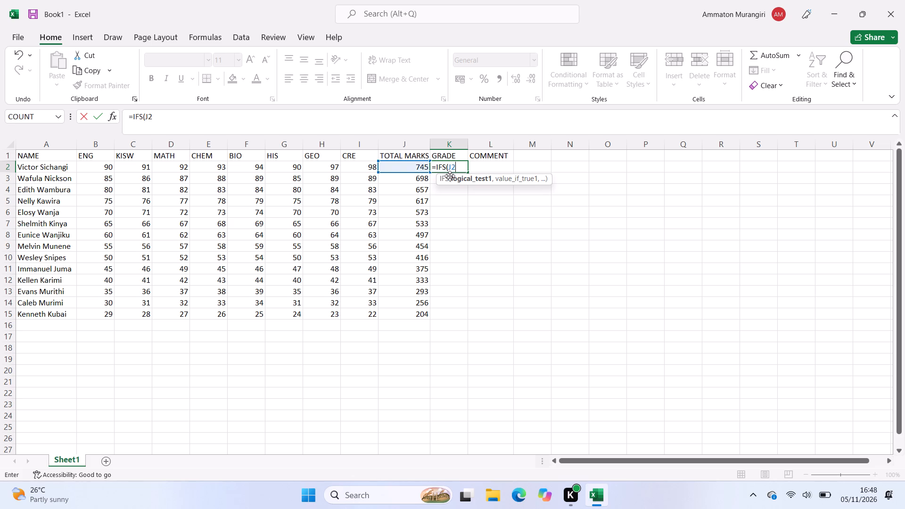
key(equal)
key(shift+greater)
key(6)
key(4)
key(0)
key(comma)
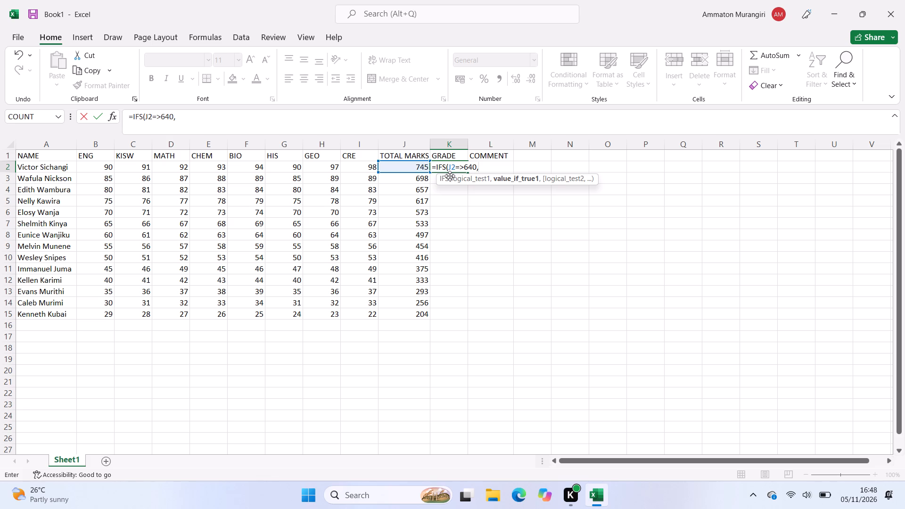
key(shift+quotedbl)
key(a)
key(shift+quotedbl)
key(period)
key(BackSpace)
key(comma)
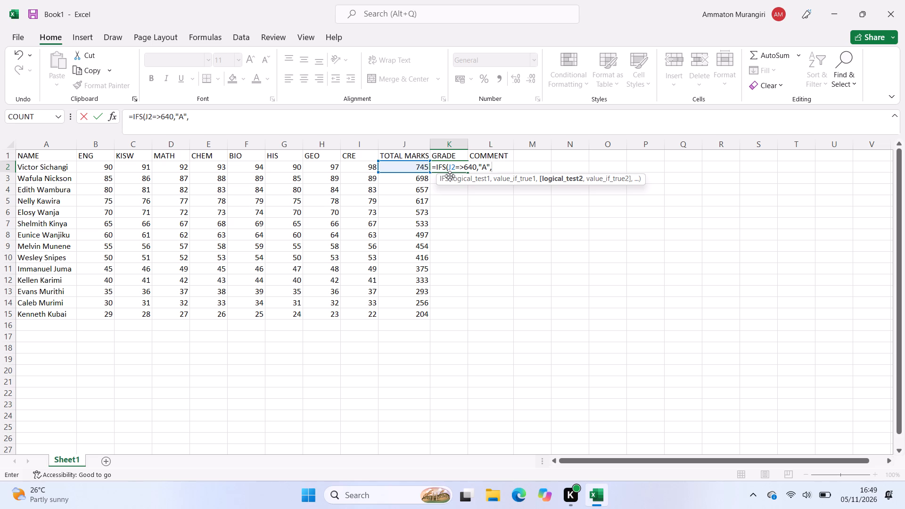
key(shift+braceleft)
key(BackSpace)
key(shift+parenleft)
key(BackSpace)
Add the second condition and grade, J2=>600,"A-", to the IFS formula in K2.
key(j)
key(2)
key(equal)
key(shift+greater)
key(6)
text(OO)
key(BackSpace)
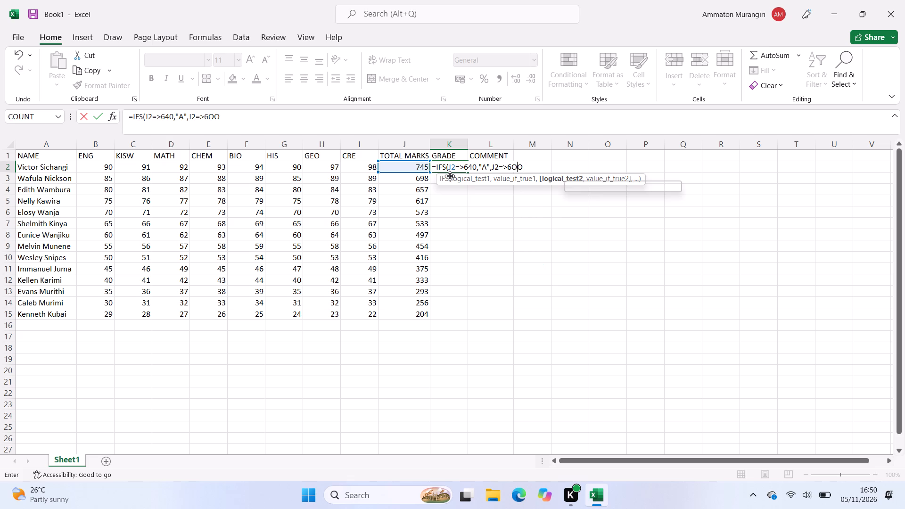
key(BackSpace)
text(00)
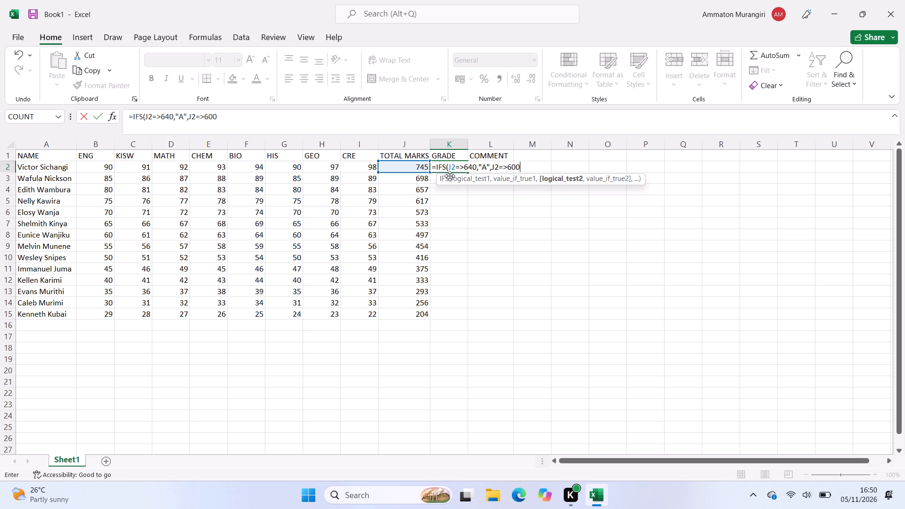
key(comma)
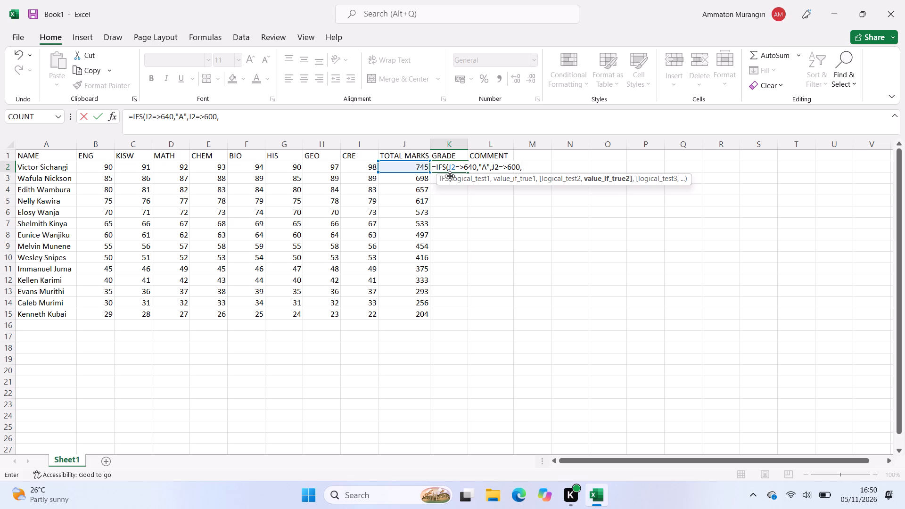
key(shift+quotedbl)
key(a)
key(minus)
key(shift+quotedbl)
key(comma)
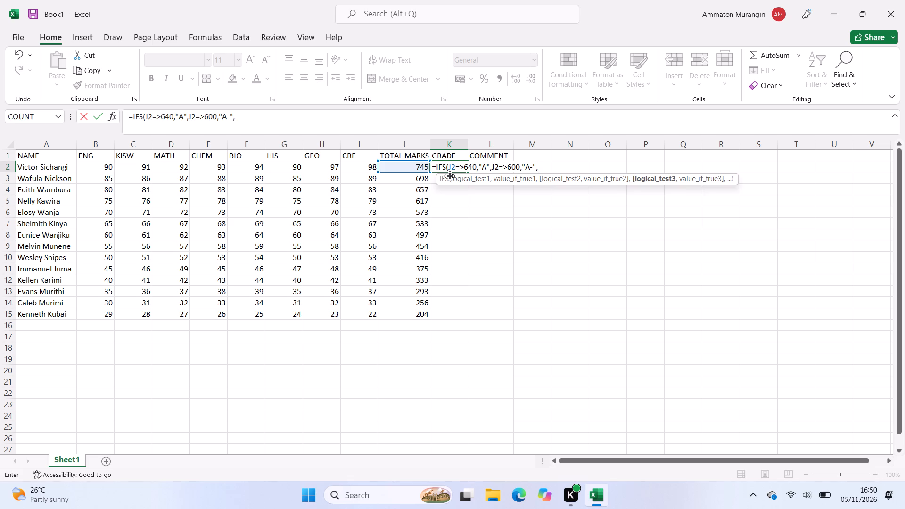
Begin the third condition of the IFS formula in K2 with J2=>.
key(j)
key(2)
key(equal)
key(shift+greater)
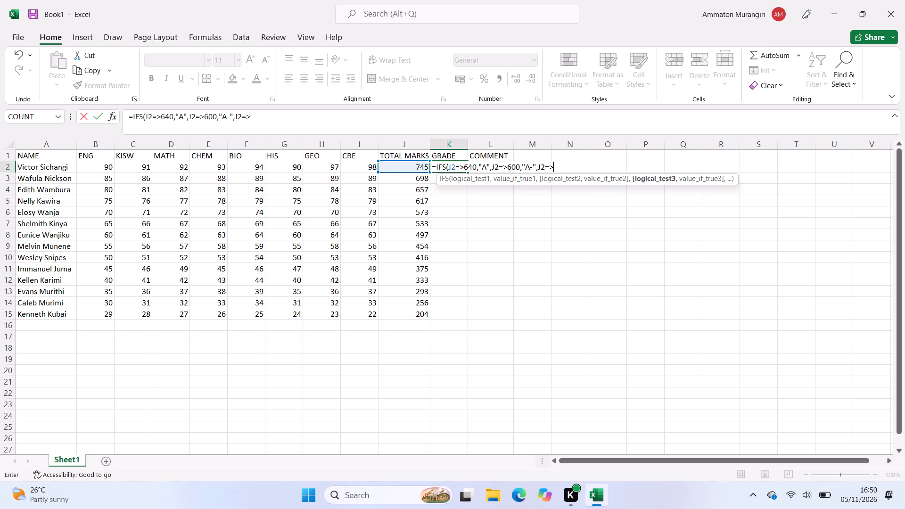
Correct the comparison operator to >= in all three conditions of the IFS formula in K2.
click(464, 168)
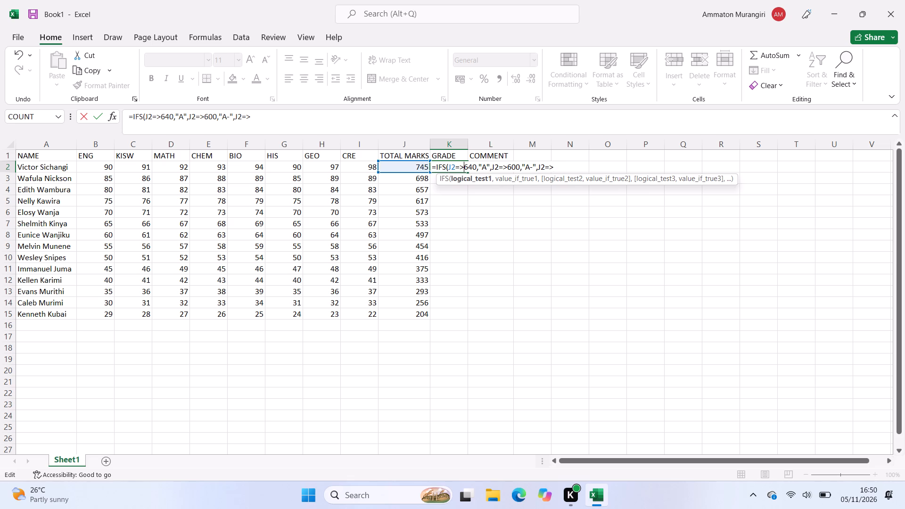
click(160, 116)
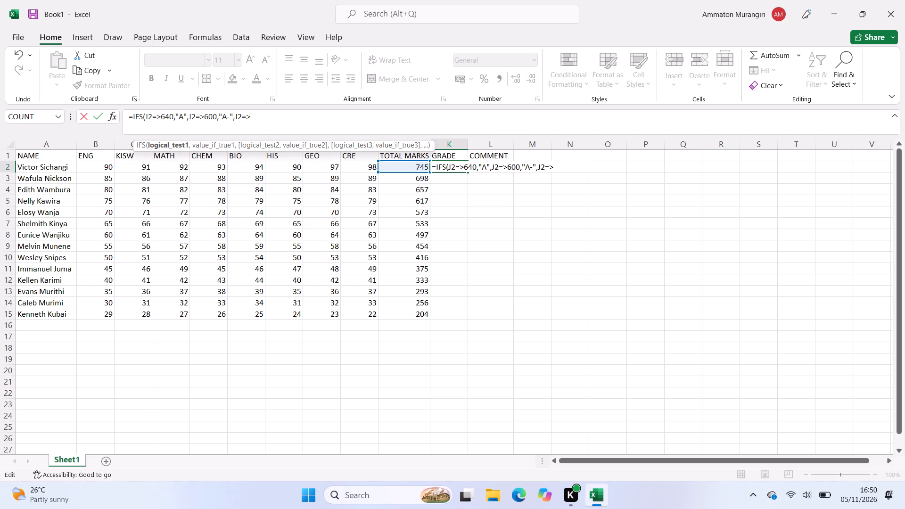
key(BackSpace)
key(BackSpace)
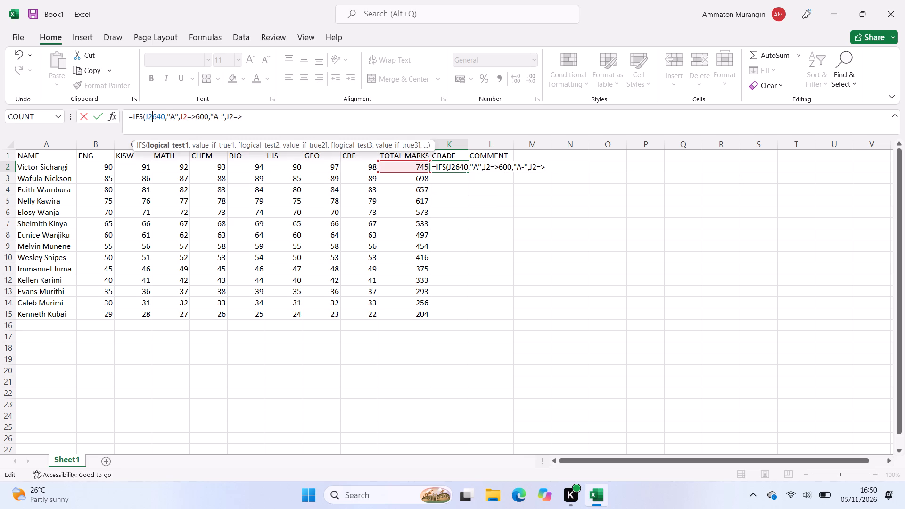
key(period)
key(BackSpace)
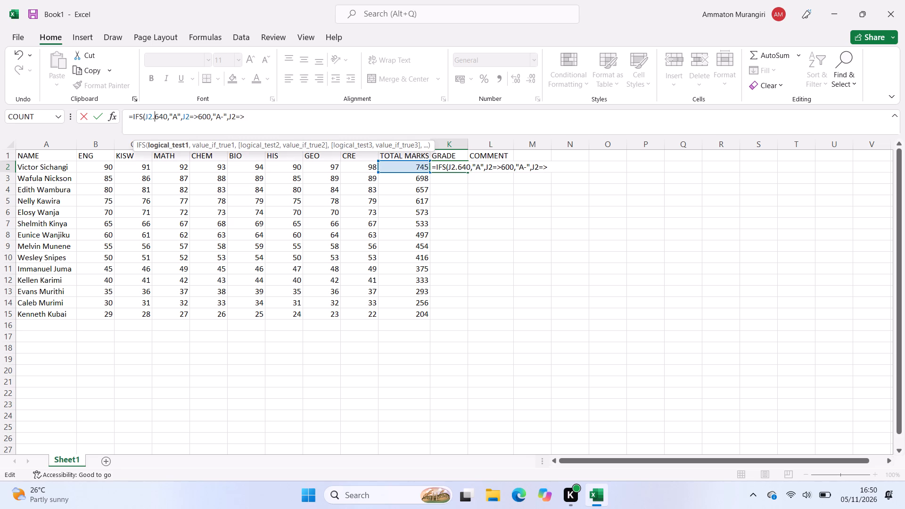
key(shift+greater)
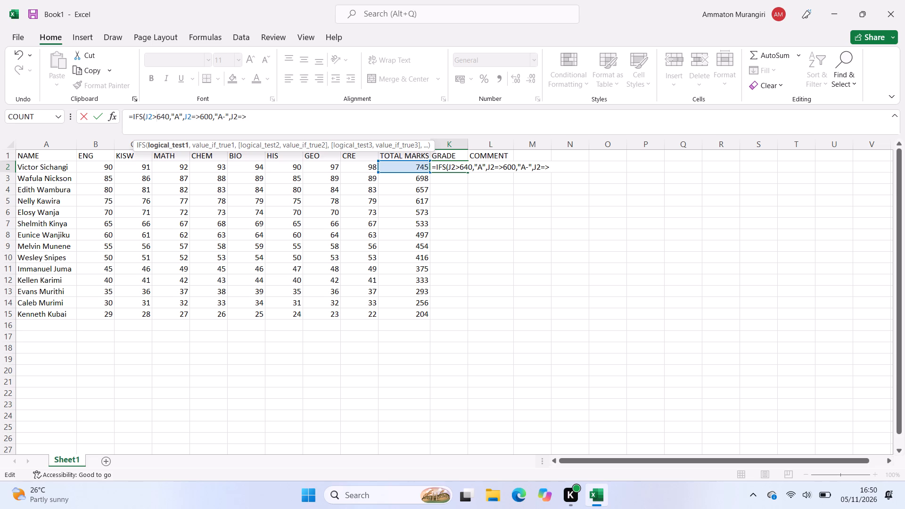
key(equal)
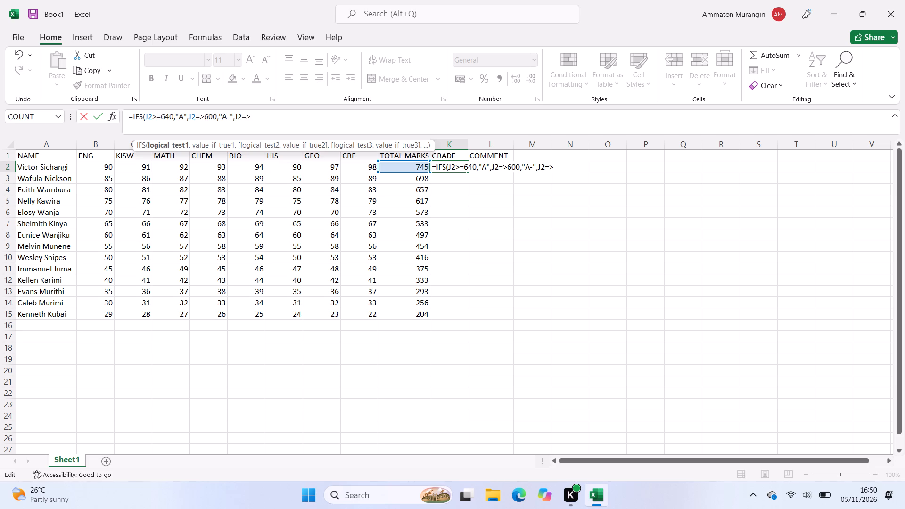
click(203, 116)
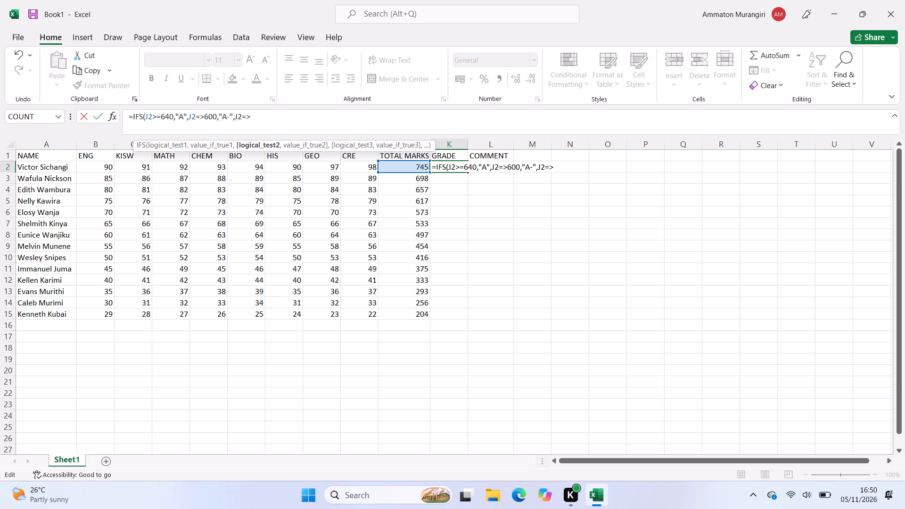
key(BackSpace)
key(BackSpace)
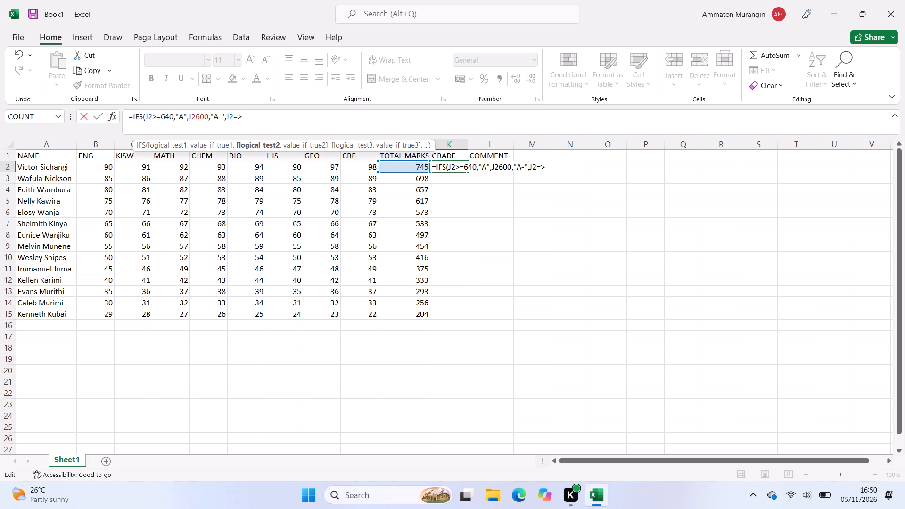
text(>=)
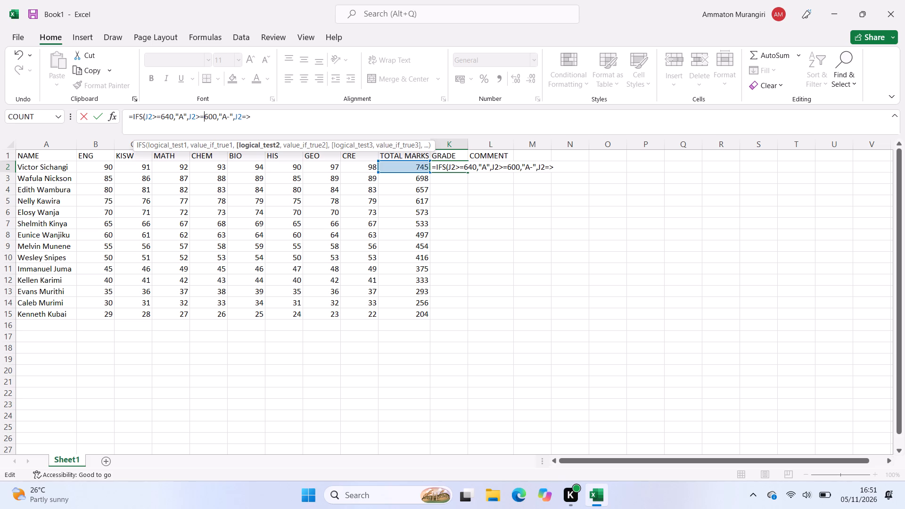
click(254, 115)
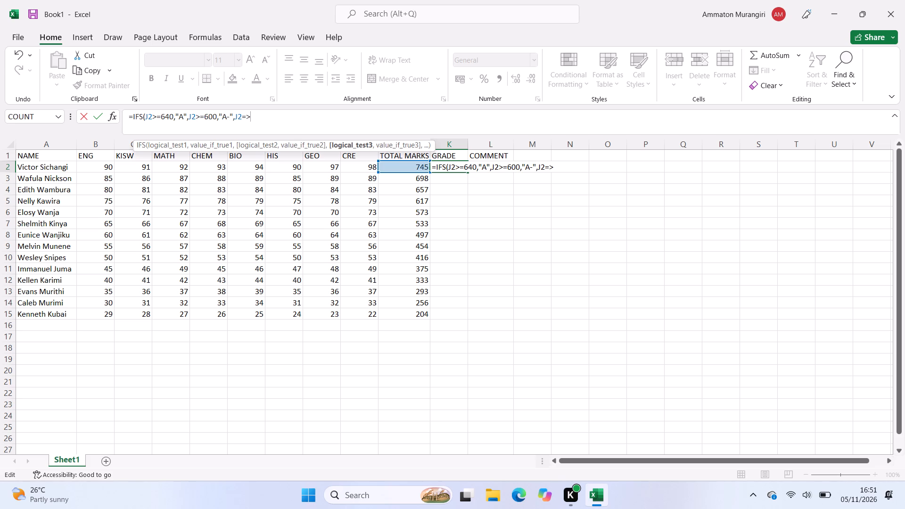
key(BackSpace)
key(BackSpace)
key(shift+greater)
key(equal)
Complete the third condition of the K2 IFS formula with threshold 560 and grade "B+", ending with a comma.
text(560)
key(comma)
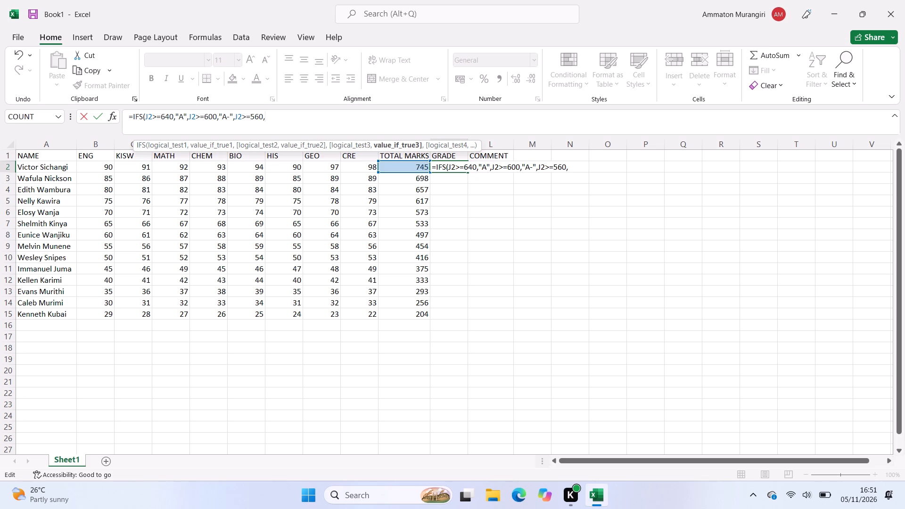
key(b)
key(equal)
key(BackSpace)
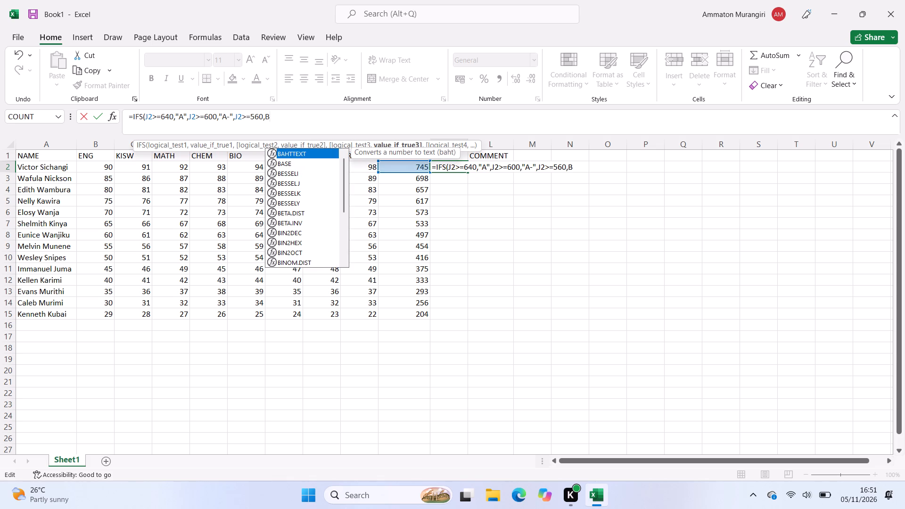
key(shift+plus)
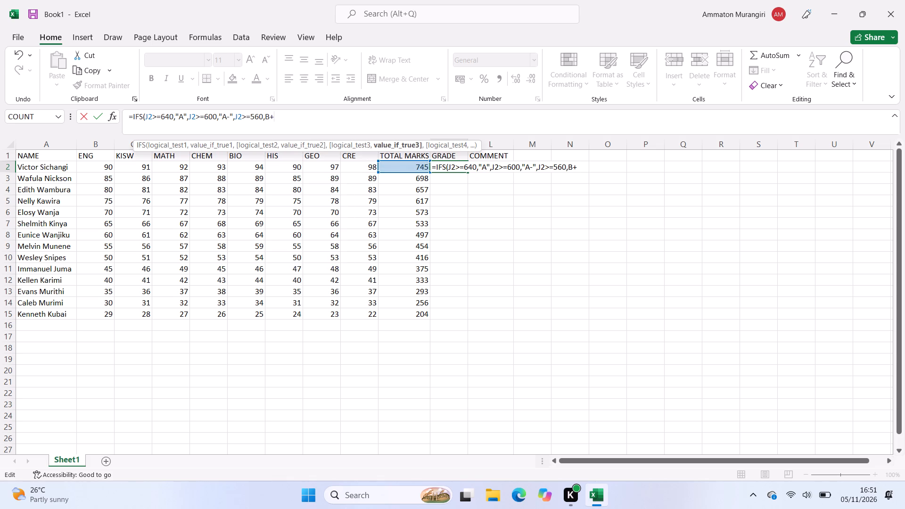
key(BackSpace)
key(BackSpace)
key(shift+quotedbl)
key(b)
key(shift+plus)
key(shift+quotedbl)
key(comma)
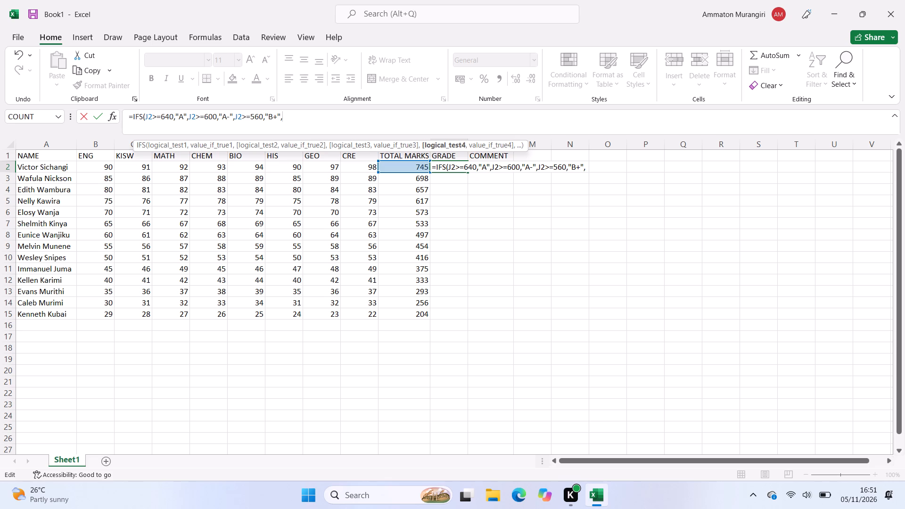
Add the fourth condition and grade, J2>=520,"B", to the IFS formula in K2, ending with a comma.
key(j)
key(2)
key(shift+greater)
key(equal)
key(5)
key(4)
key(BackSpace)
key(3)
key(BackSpace)
key(2)
key(0)
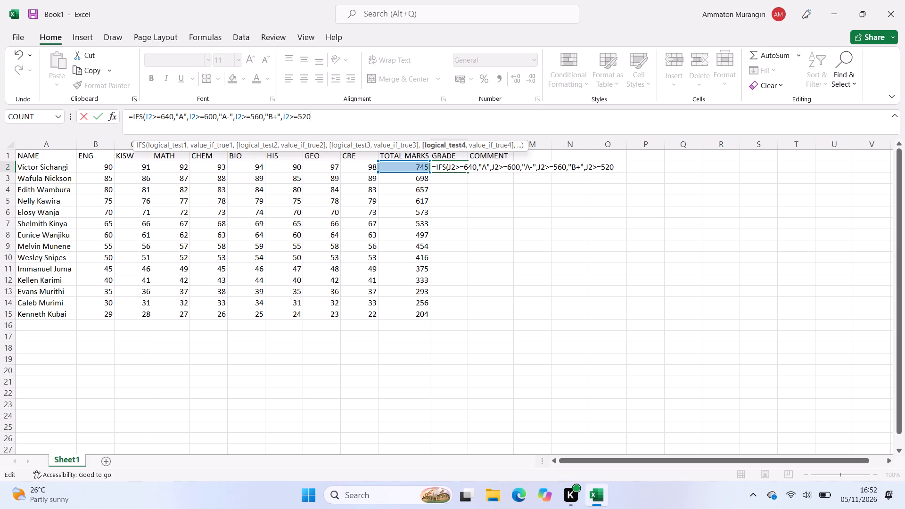
key(comma)
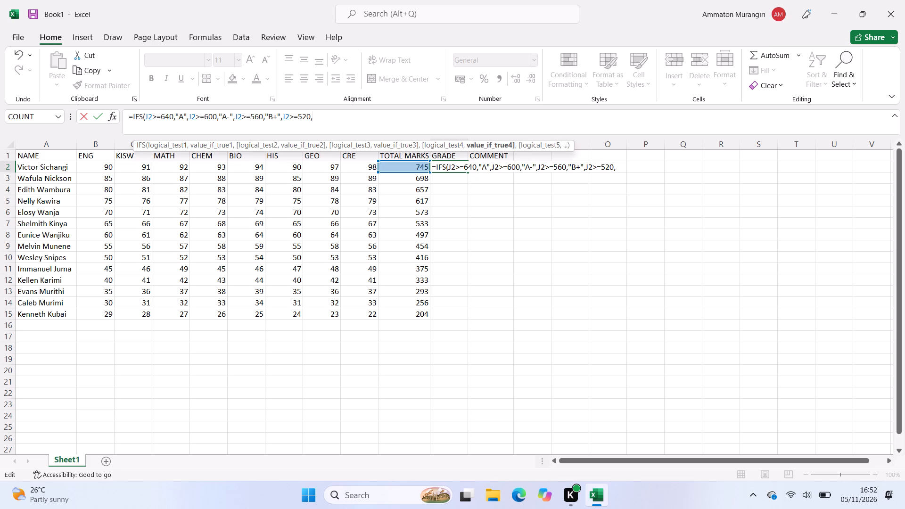
key(b)
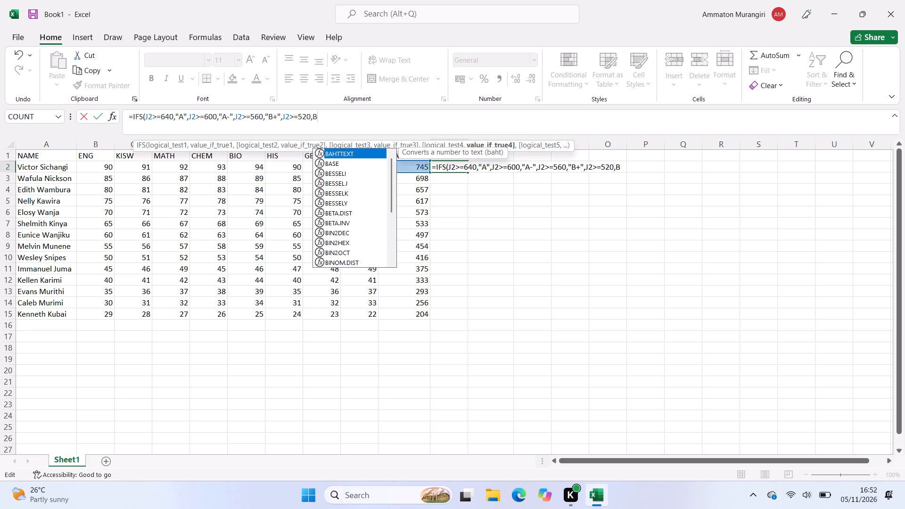
key(BackSpace)
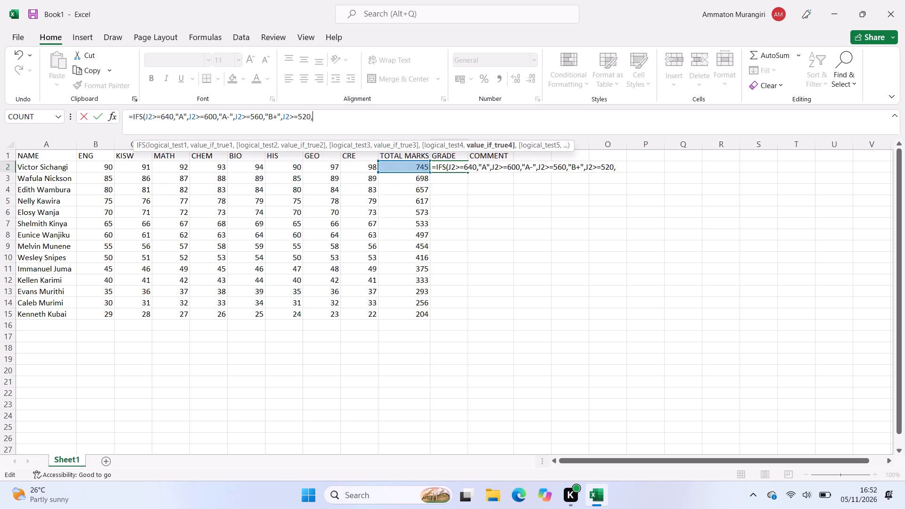
key(shift+quotedbl)
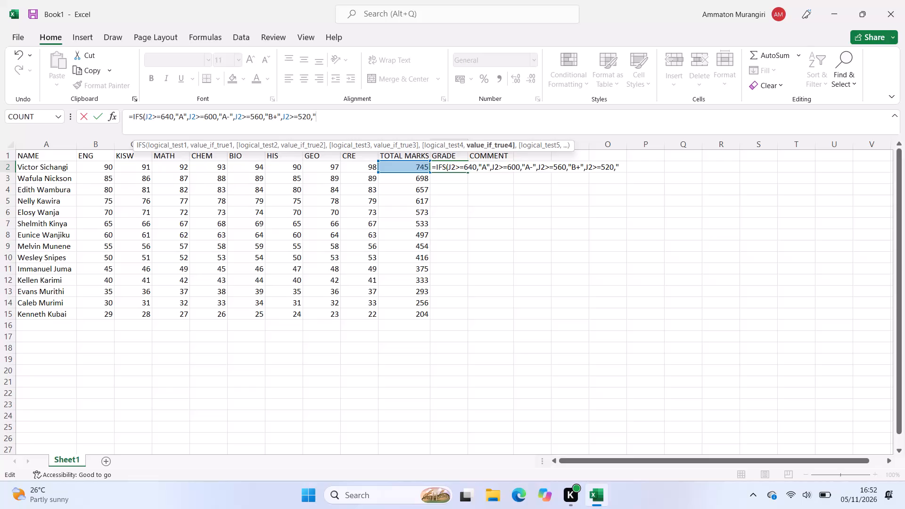
key(b)
key(shift+quotedbl)
key(comma)
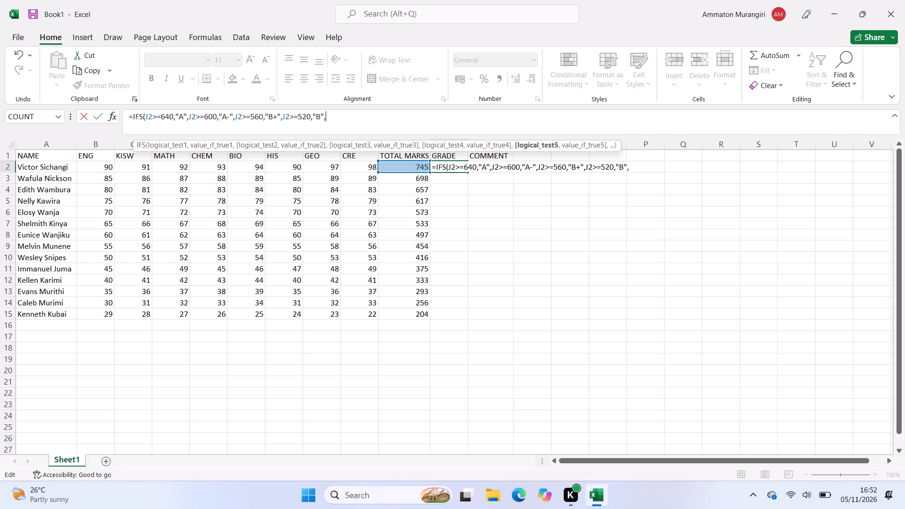
Enter the fifth threshold and grade, >=480,"B-", in the K2 IFS formula without a cell reference before the operator.
key(j)
key(2)
key(shift+Left)
key(shift+Left)
key(shift+greater)
key(equal)
text(48)
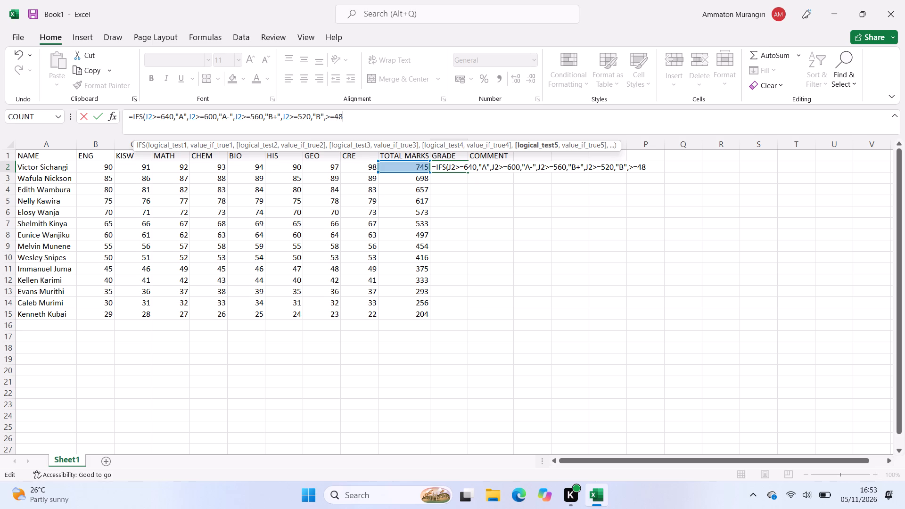
key(0)
key(comma)
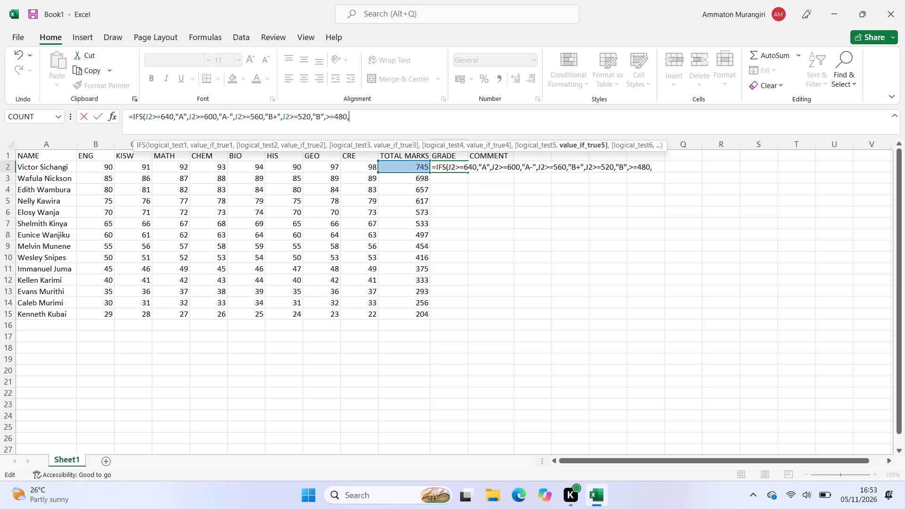
key(shift+quotedbl)
key(b)
key(minus)
key(shift+quotedbl)
Insert the missing J2 reference before >=480 in the fifth condition of the K2 IFS formula.
click(328, 116)
key(j)
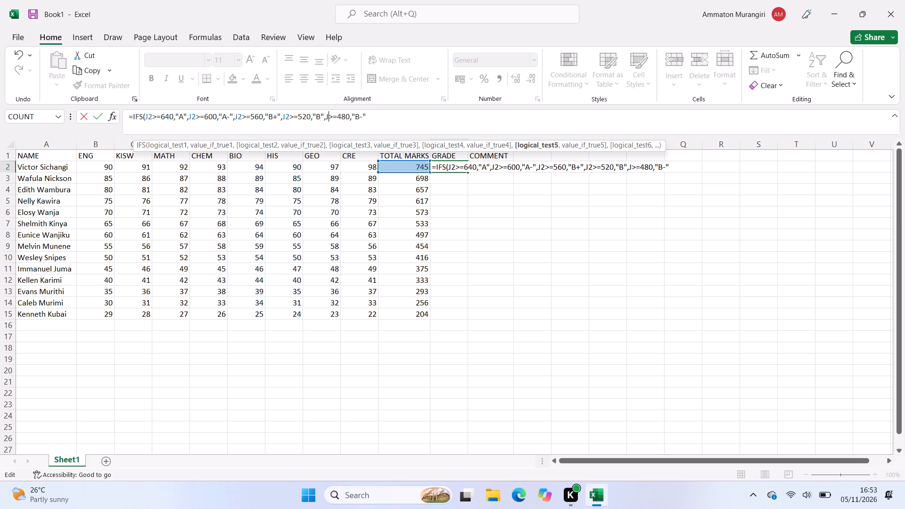
key(s)
key(BackSpace)
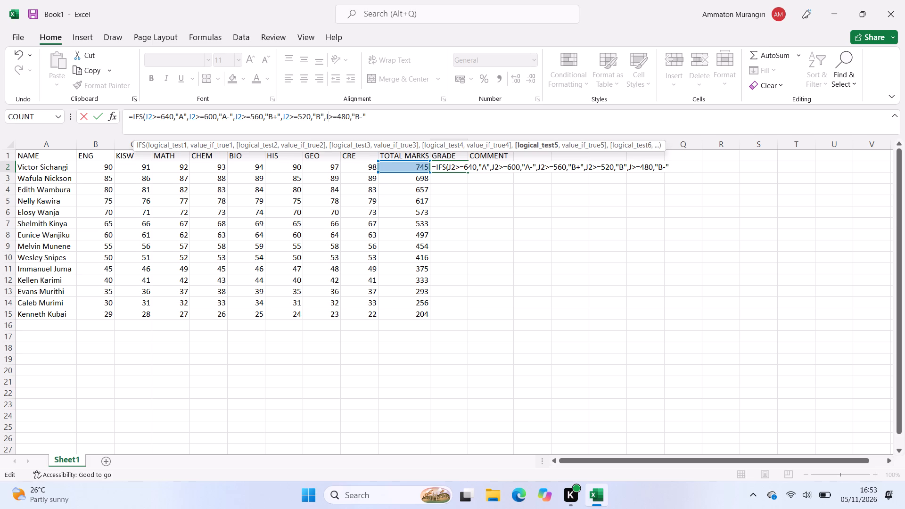
key(2)
Append the sixth condition, J2>=440, directly after "B-" in the K2 IFS formula without a separating comma, and end it with a comma.
click(376, 115)
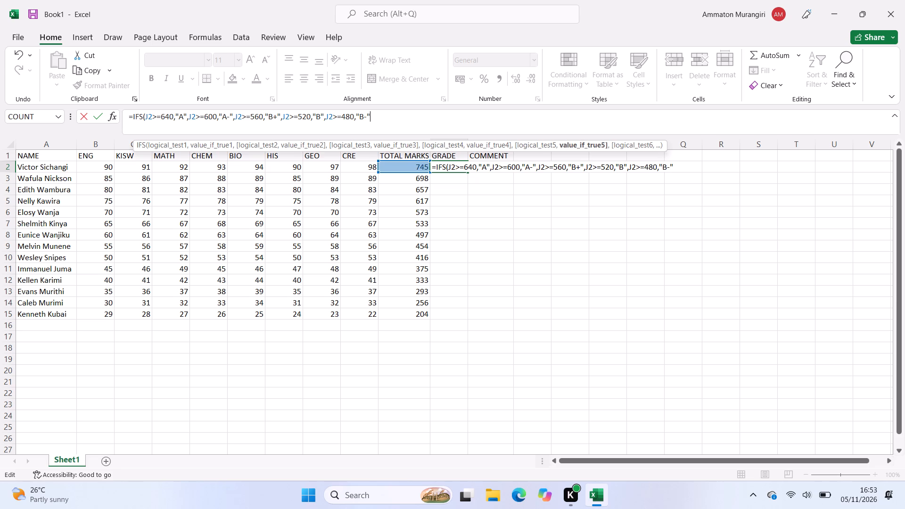
key(j)
key(2)
key(shift+greater)
key(equal)
text(44)
key(0)
key(comma)
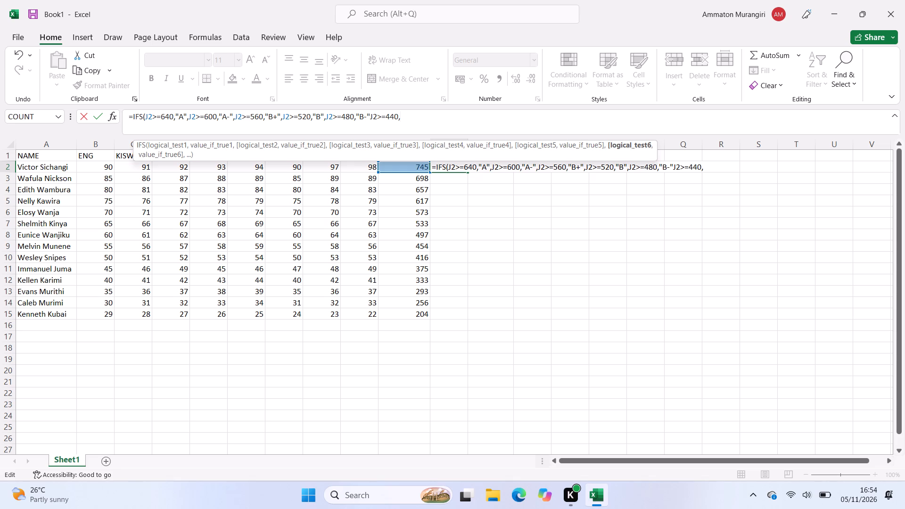
Enter "C+" in quotation marks as the grade for the 440 threshold in the K2 IFS formula.
key(shift+quotedbl)
key(c)
key(equal)
key(BackSpace)
key(Return)
key(equal)
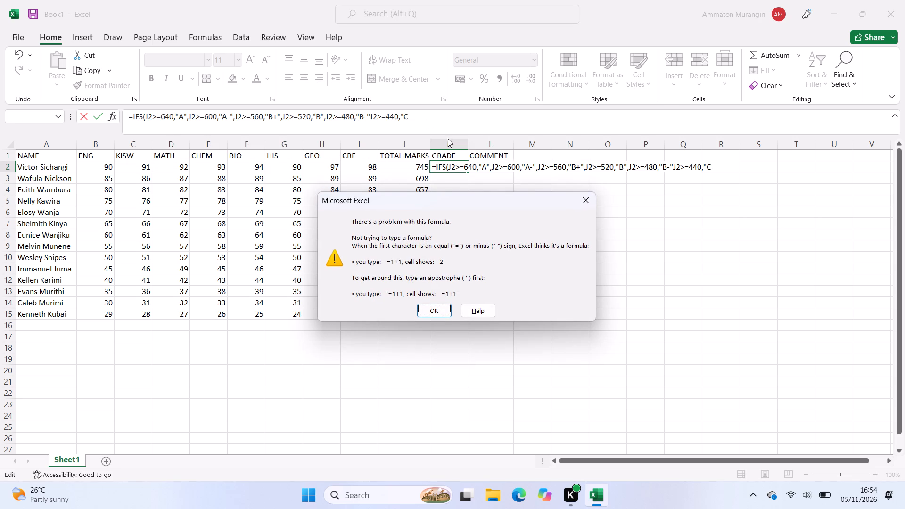
click(584, 198)
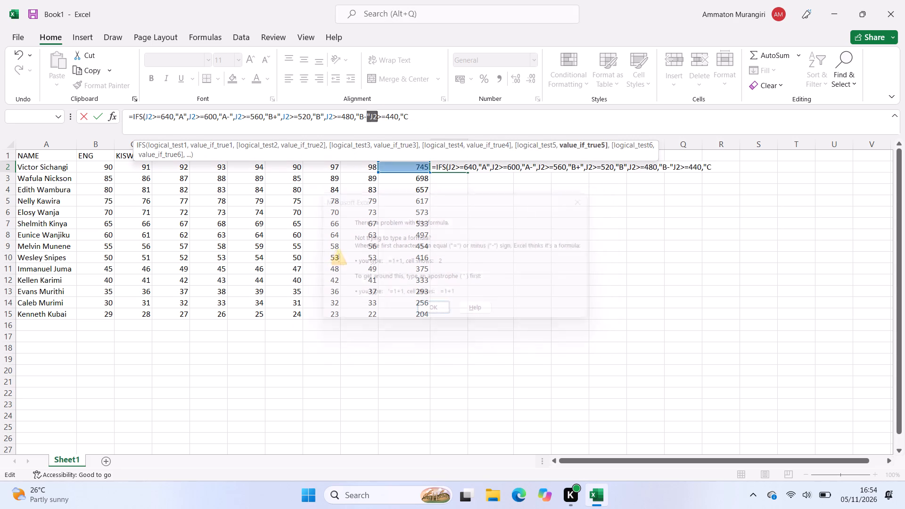
click(408, 116)
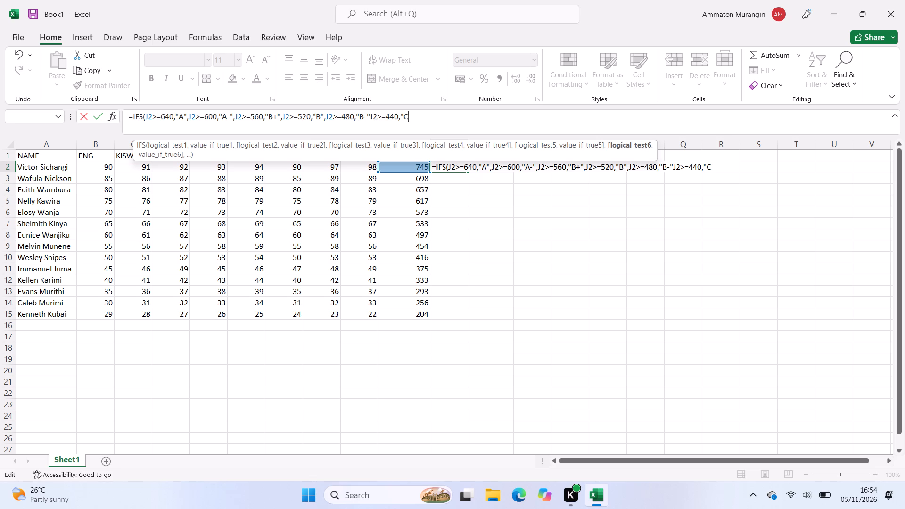
key(shift+plus)
key(shift+quotedbl)
Insert the missing comma between "B-" and J2>=440 in the K2 IFS formula.
click(368, 117)
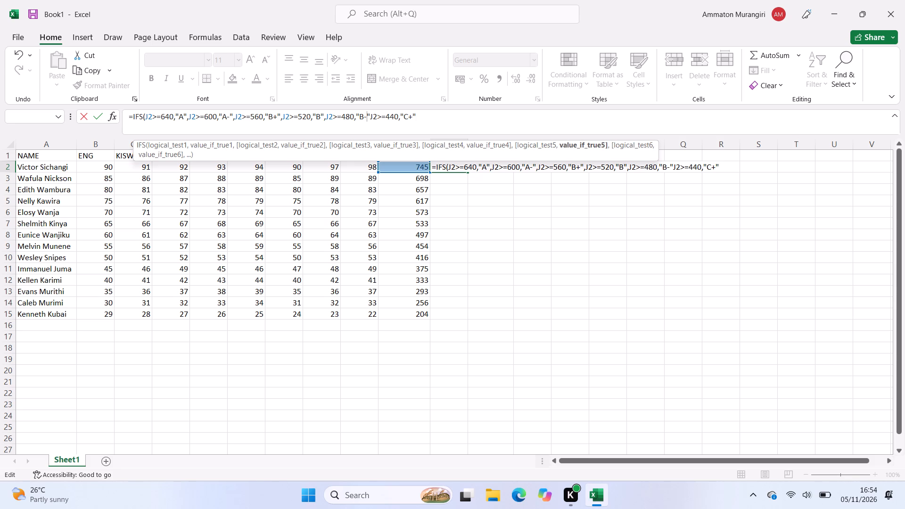
click(369, 116)
key(comma)
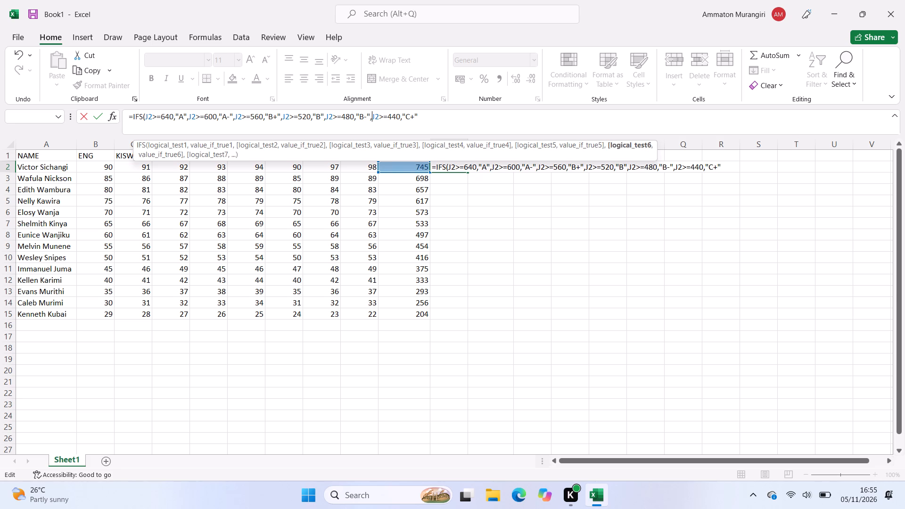
Add a comma after "C+" and the seventh condition, J2>=400, to the K2 IFS formula, ending with a comma.
click(419, 117)
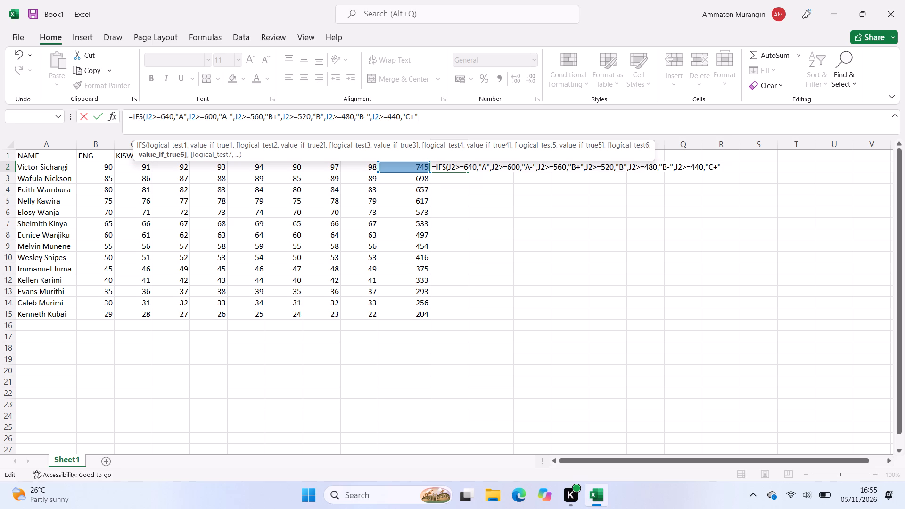
key(comma)
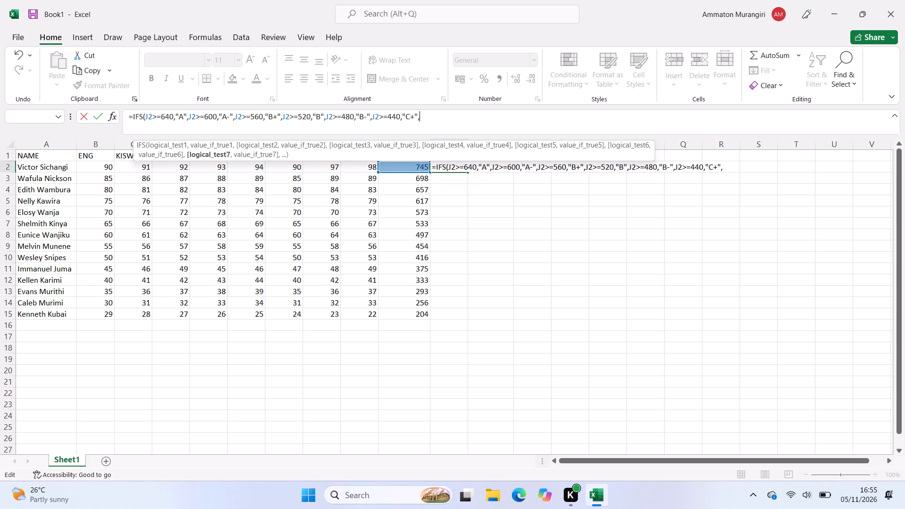
key(j)
key(2)
key(shift+greater)
key(equal)
text(400)
key(comma)
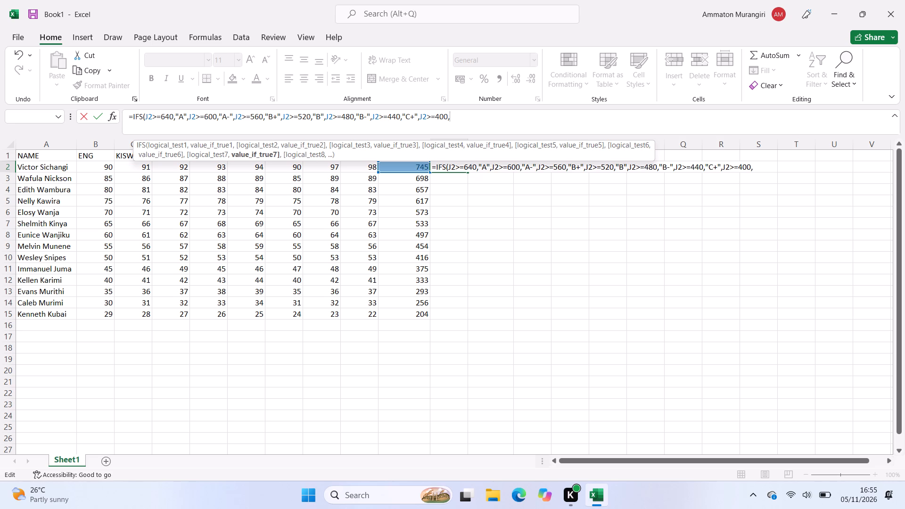
Enter "C" in quotation marks as the grade for the 400 threshold in the K2 IFS formula, with a comma before and after it.
key(c)
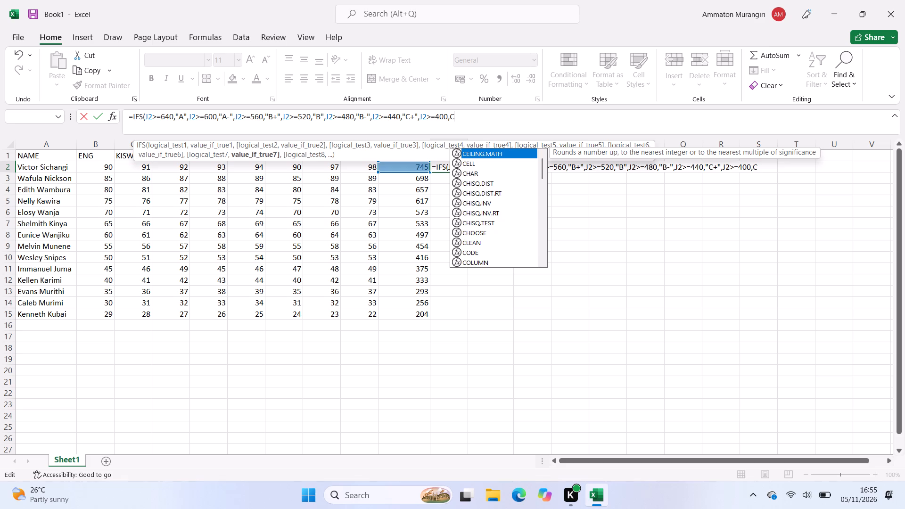
key(Left)
key(BackSpace)
key(shift+quotedbl)
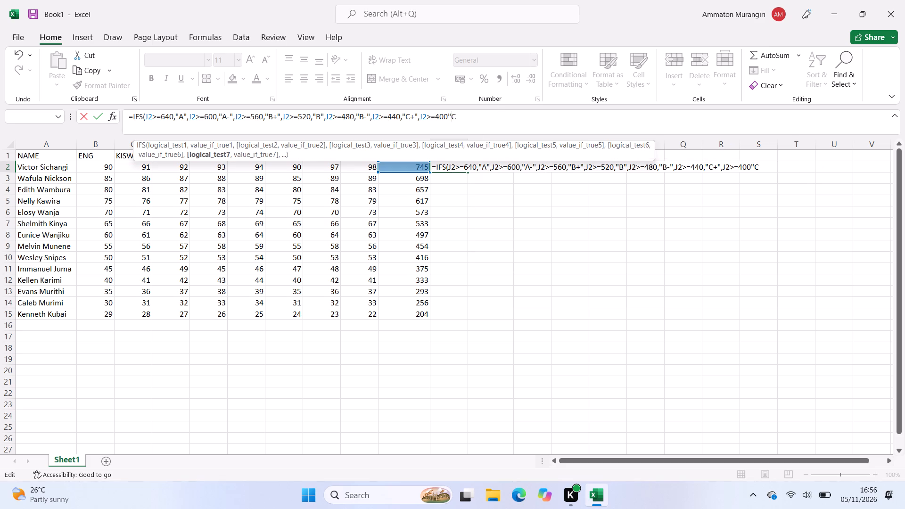
click(469, 119)
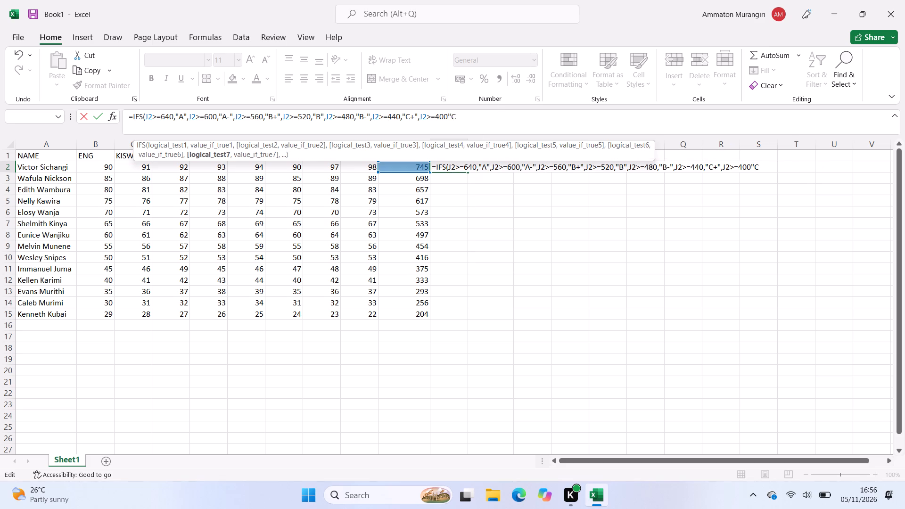
click(447, 118)
key(comma)
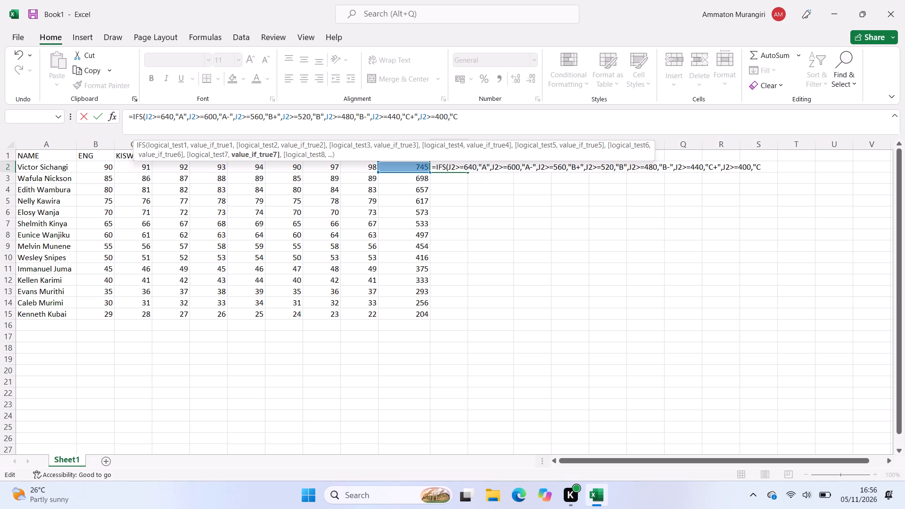
click(467, 115)
key(shift+quotedbl)
key(apostrophe)
key(BackSpace)
key(comma)
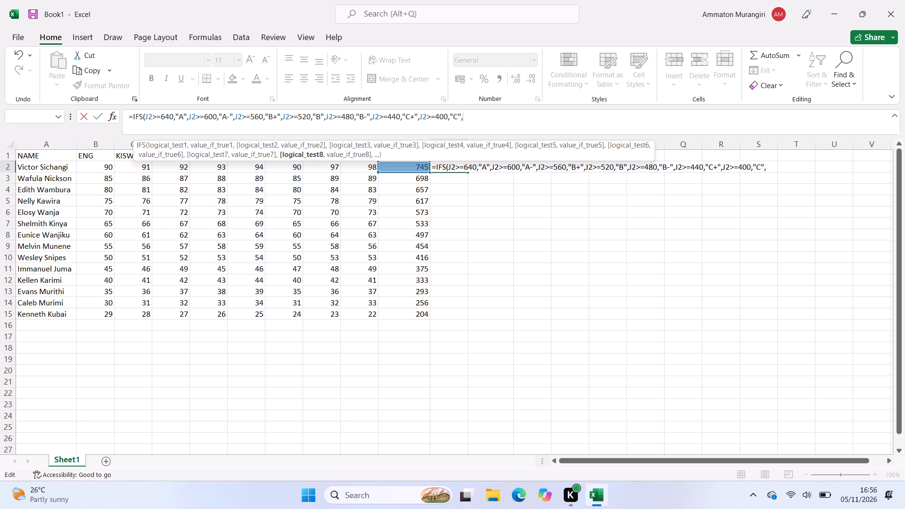
Add the eighth condition J2>=360 with grade "C-" in quotation marks to the K2 IFS formula, ending with a comma.
key(j)
key(2)
key(shift+greater)
key(equal)
text(360)
key(apostrophe)
key(BackSpace)
key(comma)
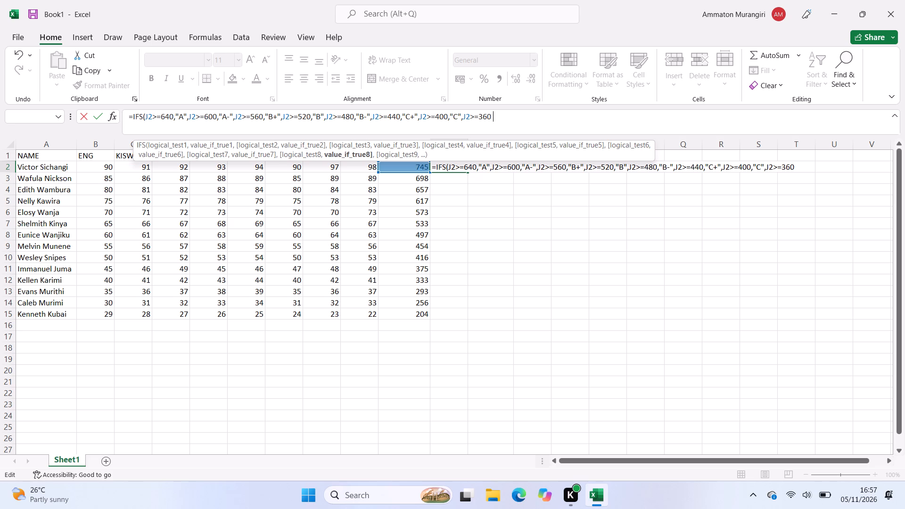
key(shift+quotedbl)
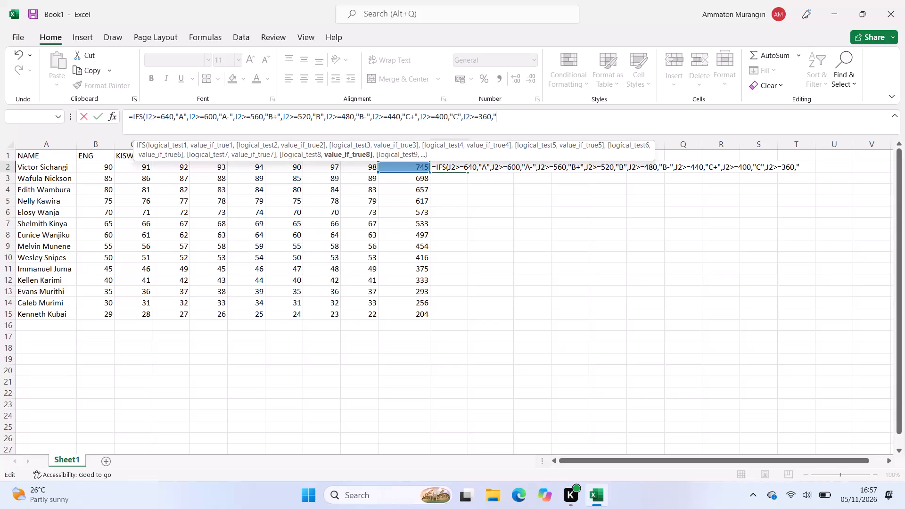
key(c)
key(minus)
key(shift+quotedbl)
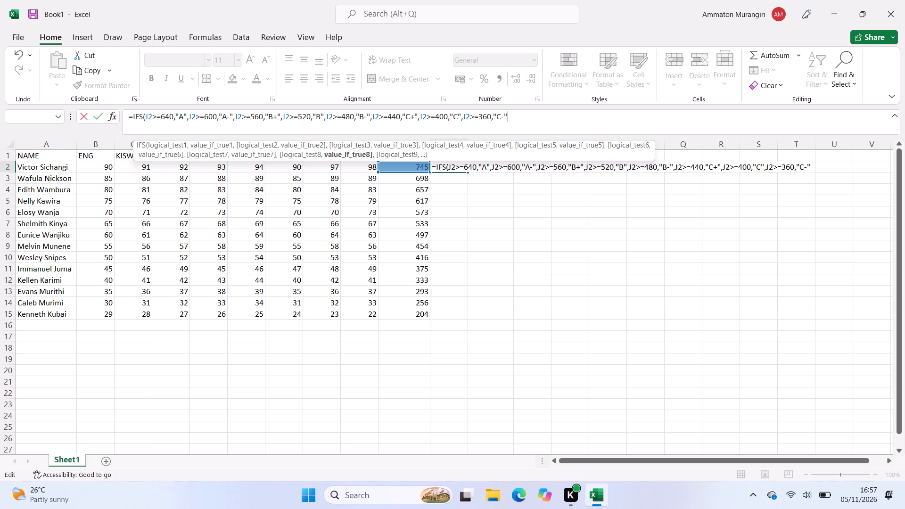
key(comma)
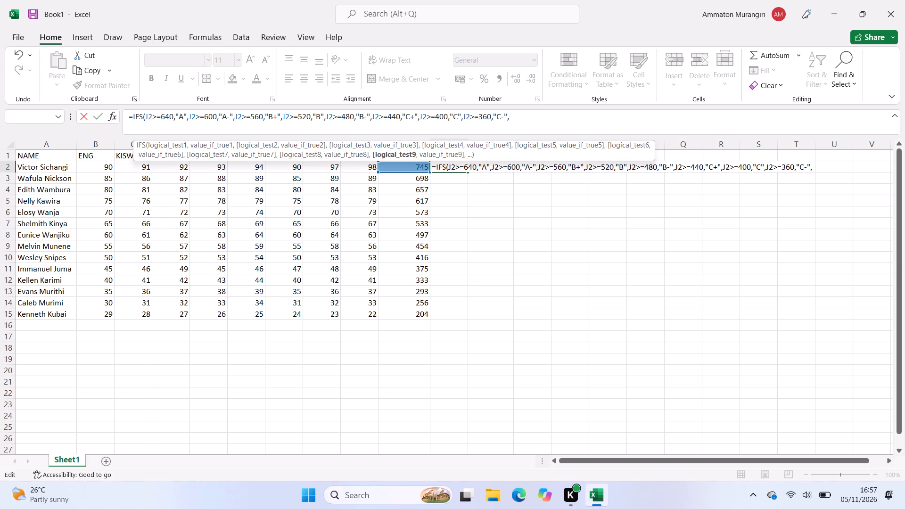
Add the ninth condition J2>=320 with grade "D+" in quotation marks to the K2 IFS formula, ending with a comma.
key(j)
key(2)
key(shift+greater)
key(equal)
key(3)
key(2)
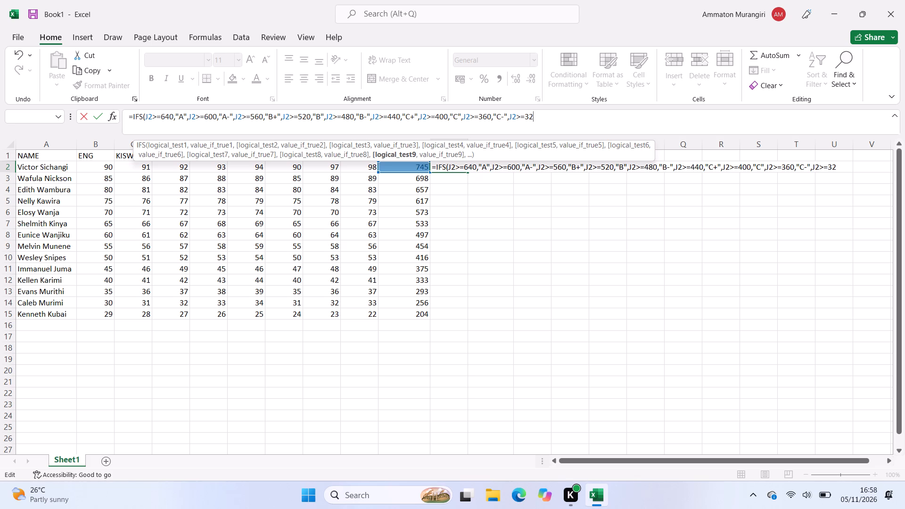
key(0)
key(comma)
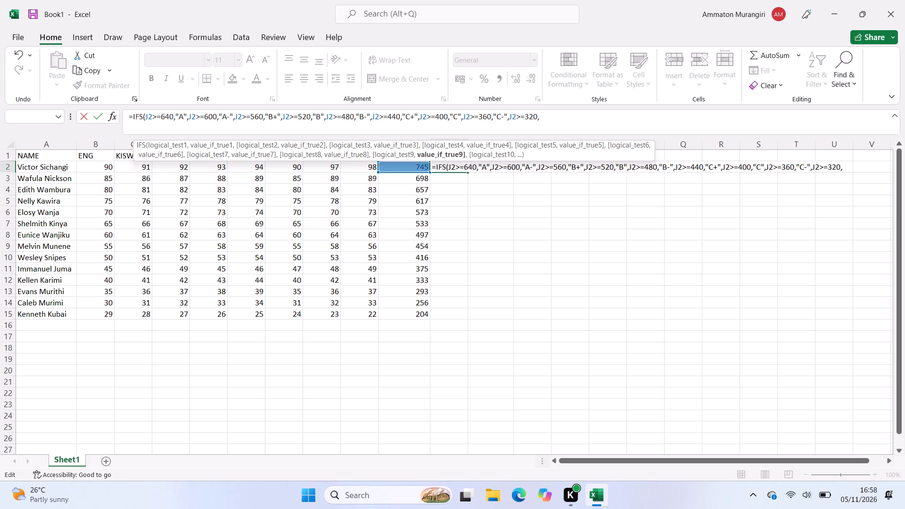
key(shift+quotedbl)
key(d)
key(BackSpace)
key(d)
key(equal)
key(BackSpace)
key(shift+plus)
key(shift+quotedbl)
key(comma)
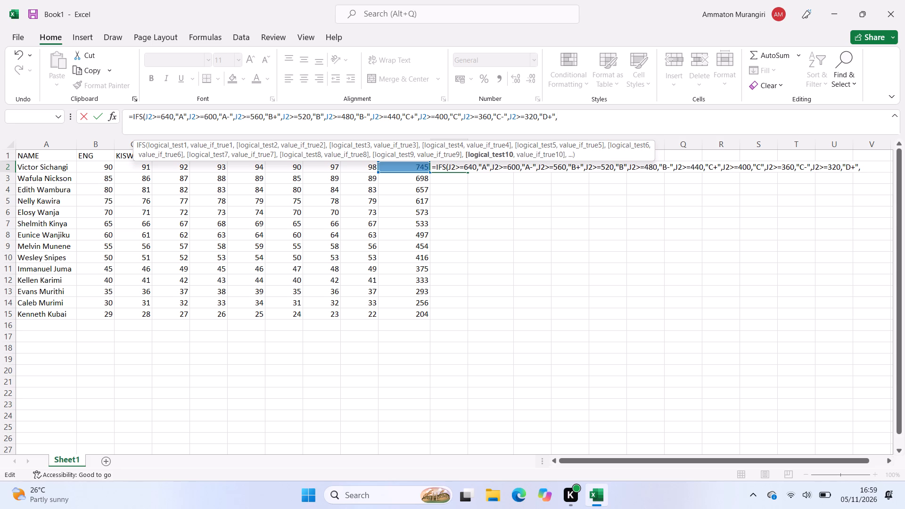
Add the tenth condition J2>=280 with grade "D" in quotation marks to the K2 IFS formula, ending with a comma.
key(j)
key(2)
key(shift+greater)
key(equal)
text(280)
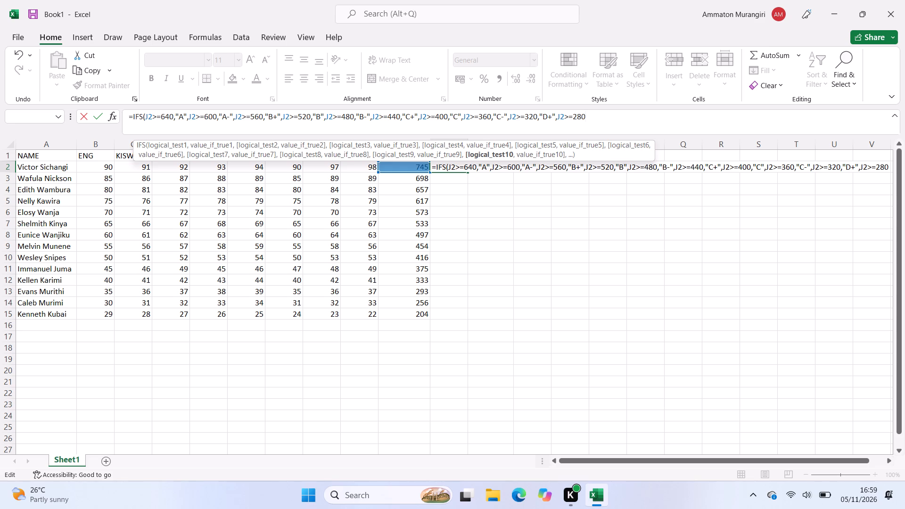
key(comma)
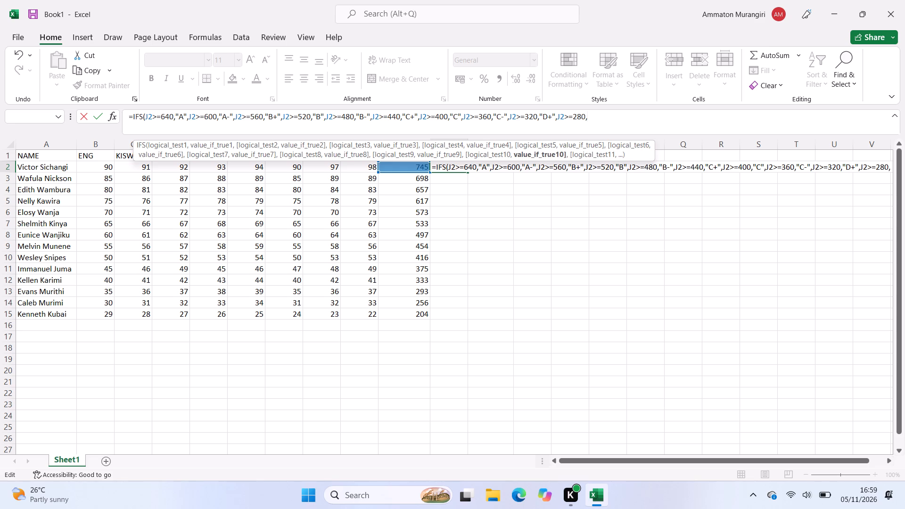
key(d)
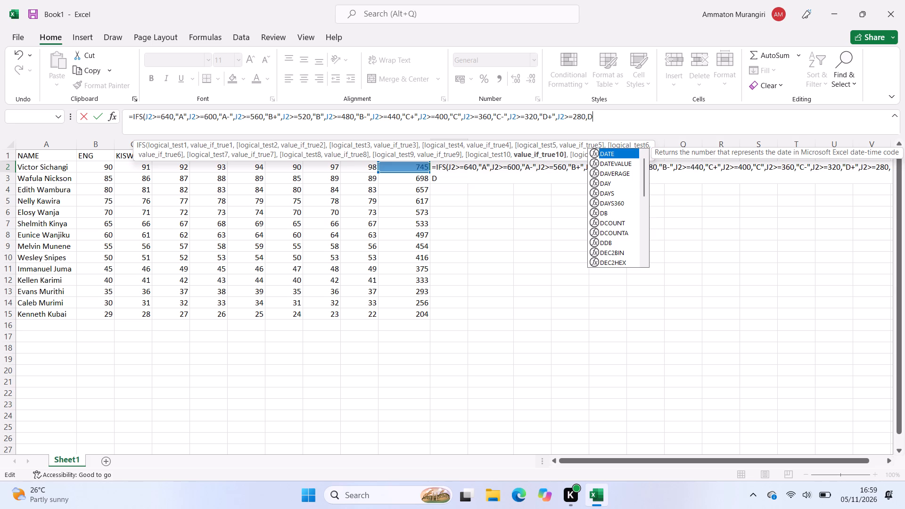
key(BackSpace)
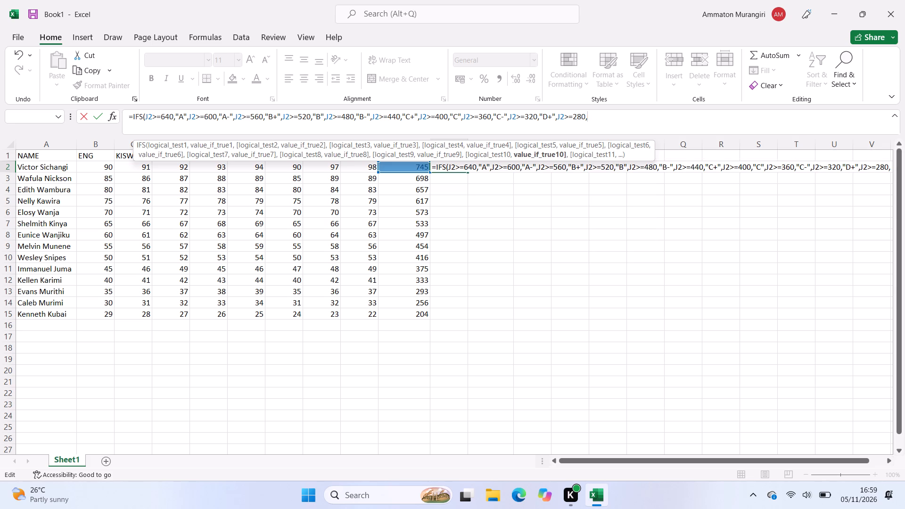
key(shift+quotedbl)
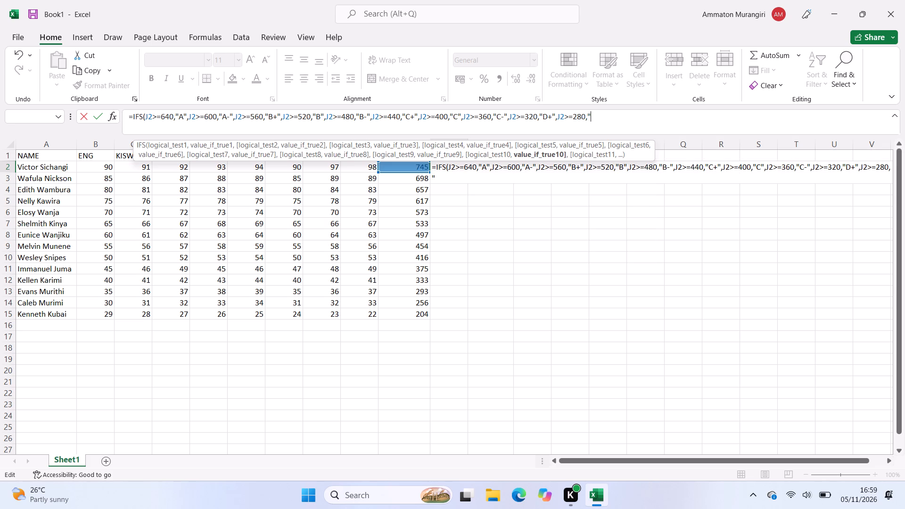
key(d)
key(shift+quotedbl)
key(comma)
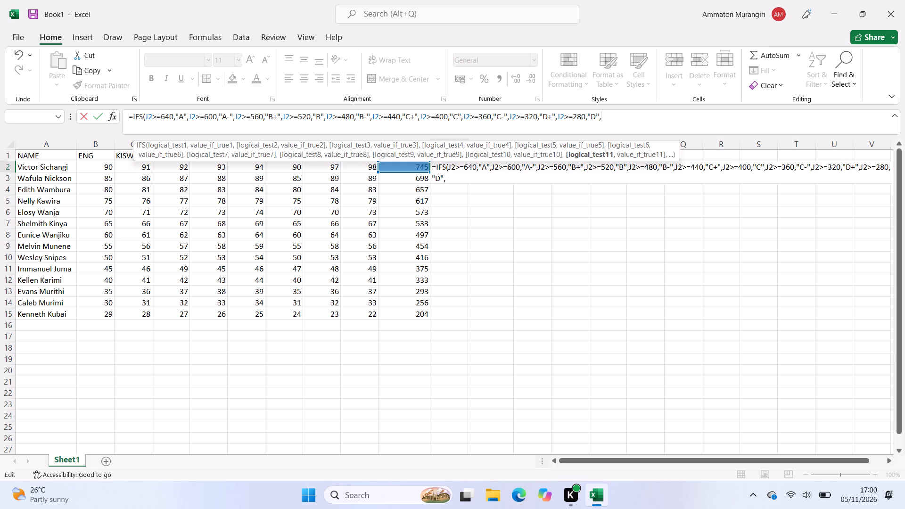
Add the eleventh condition J2>=240 with grade "D-" in quotation marks to the K2 IFS formula, ending with a comma.
key(j)
key(2)
key(shift+greater)
key(equal)
text(240)
key(comma)
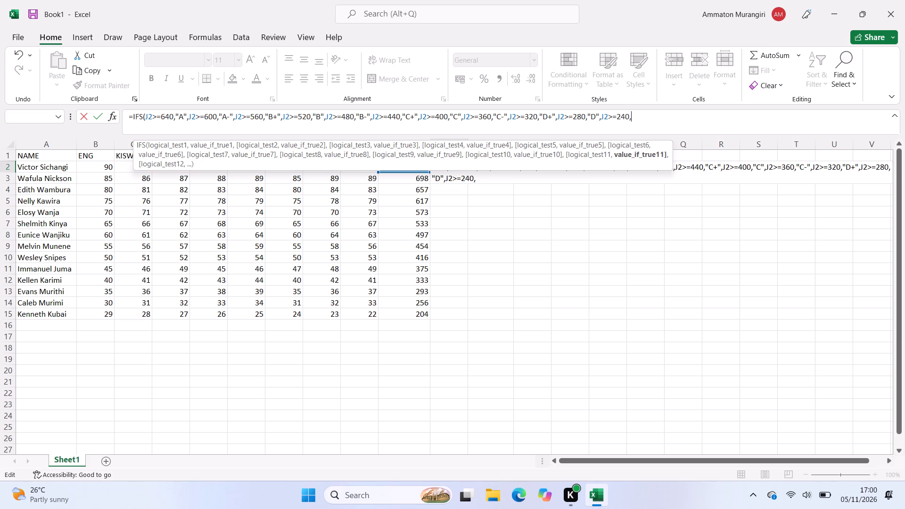
key(shift+quotedbl)
key(d)
key(minus)
key(shift+quotedbl)
key(comma)
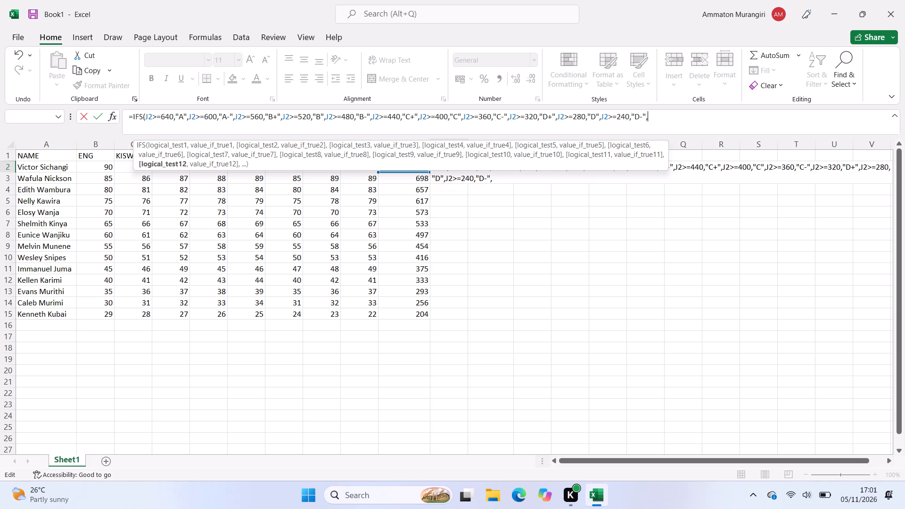
Add the twelfth condition J2<240 with grade "E" in quotation marks to the K2 IFS formula, then close and enter the formula.
key(j)
key(2)
key(shift+greater)
key(equal)
key(BackSpace)
key(BackSpace)
key(shift+less)
key(equal)
key(BackSpace)
key(2)
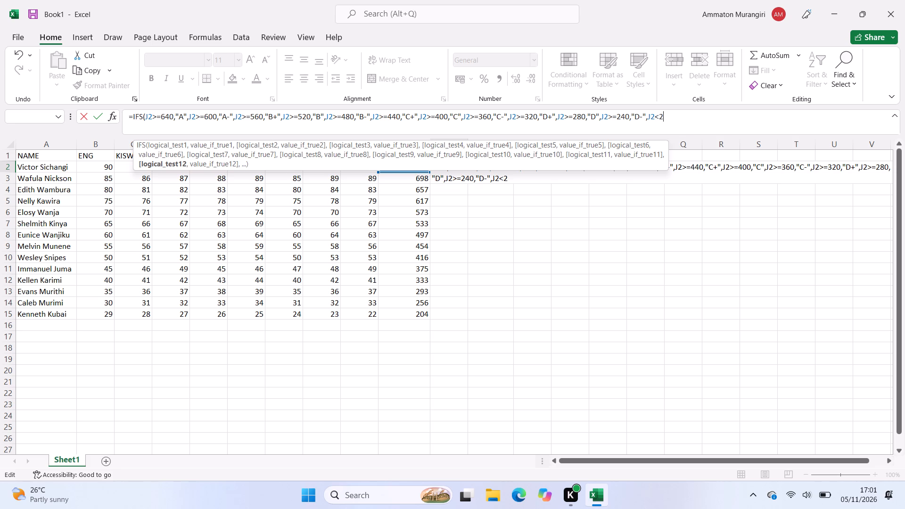
text(40)
key(comma)
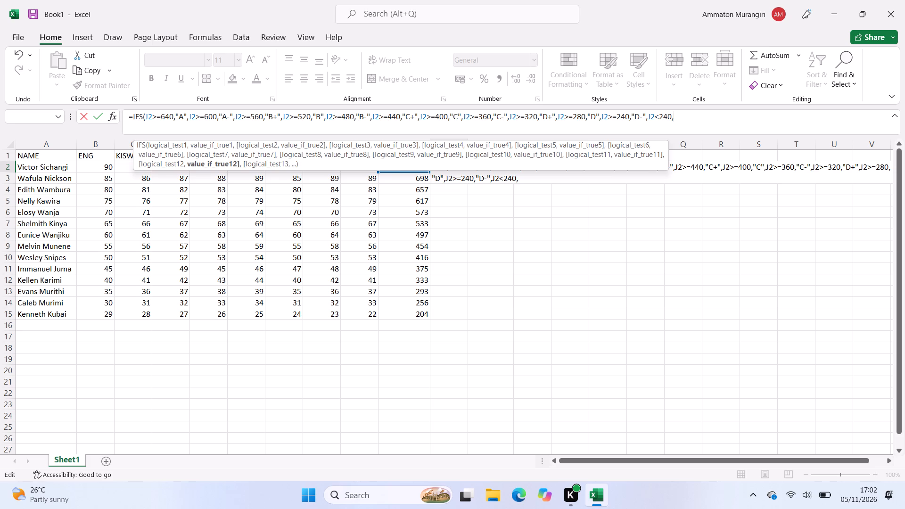
key(shift+quotedbl)
key(e)
key(shift+quotedbl)
key(shift+parenright)
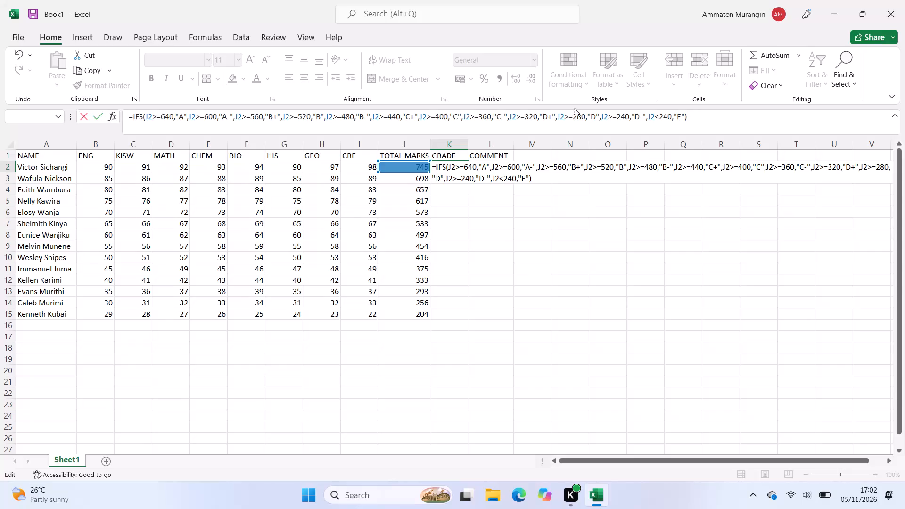
key(Return)
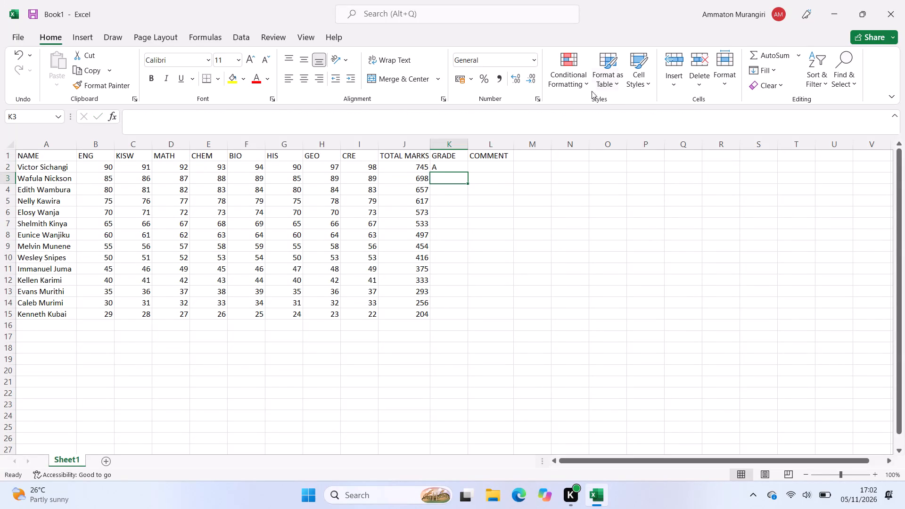
Fill the grade formula from K2 down through K15 for all the students.
click(455, 165)
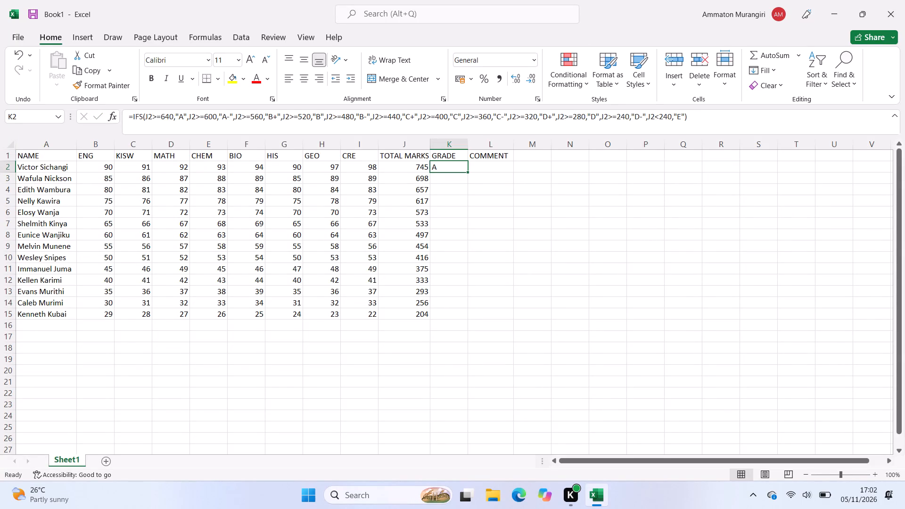
drag(467, 170, 461, 307)
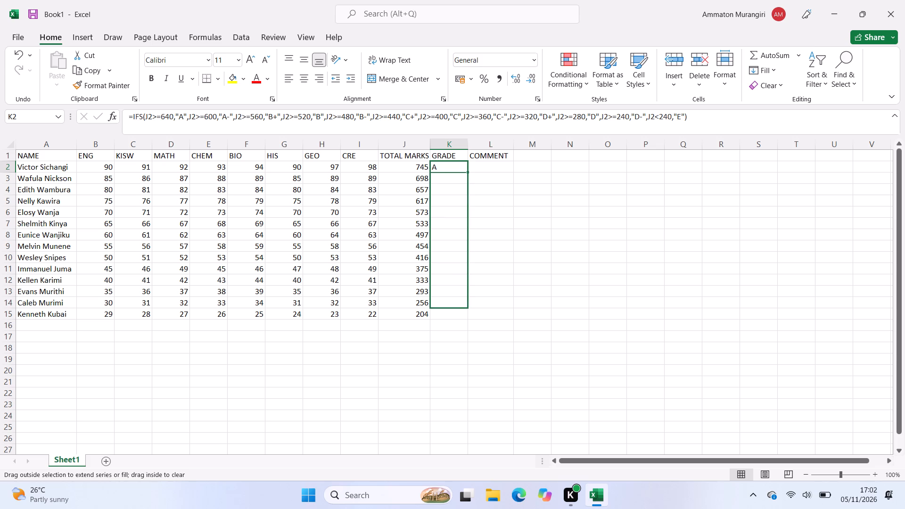
drag(461, 307, 461, 317)
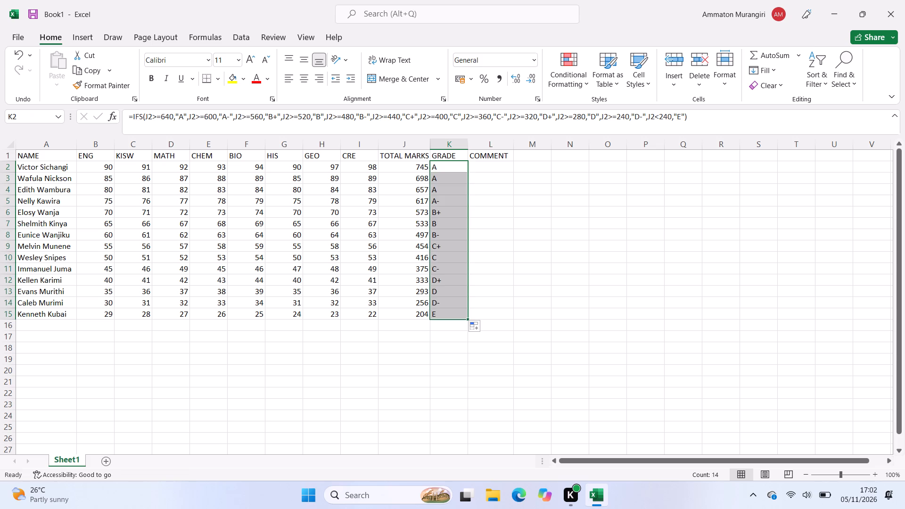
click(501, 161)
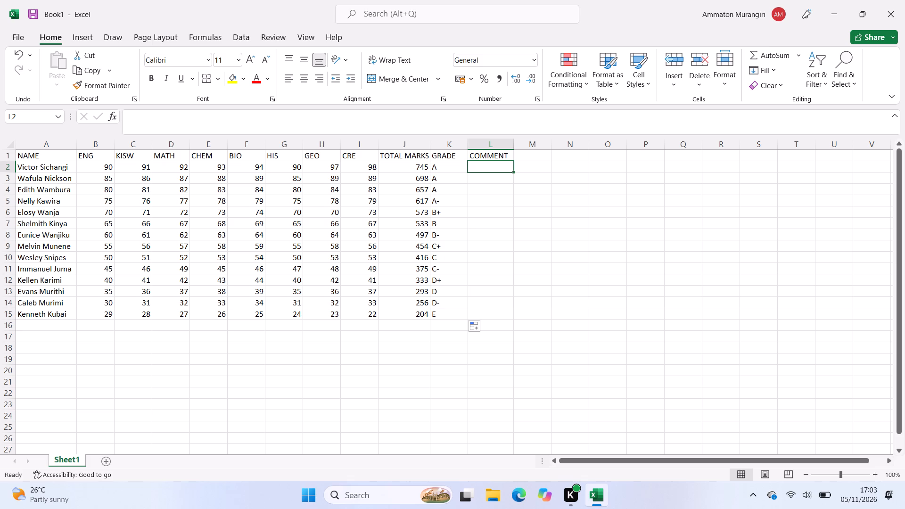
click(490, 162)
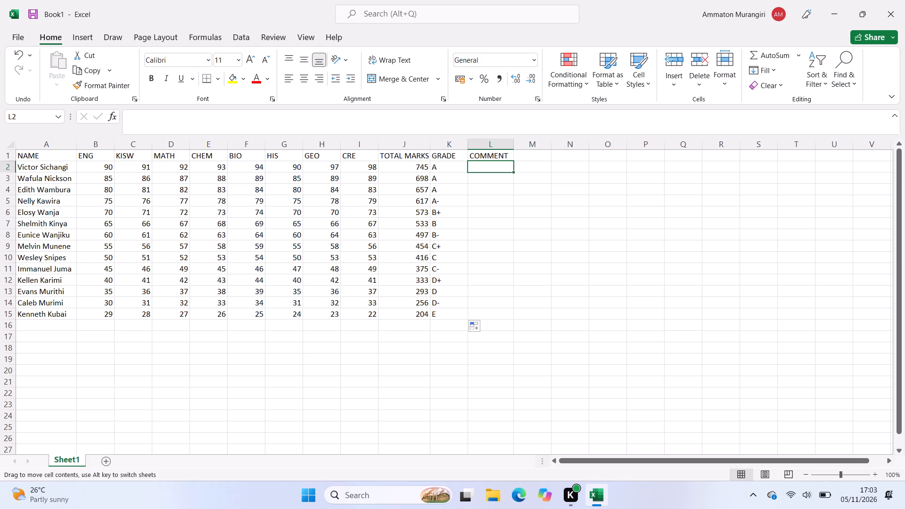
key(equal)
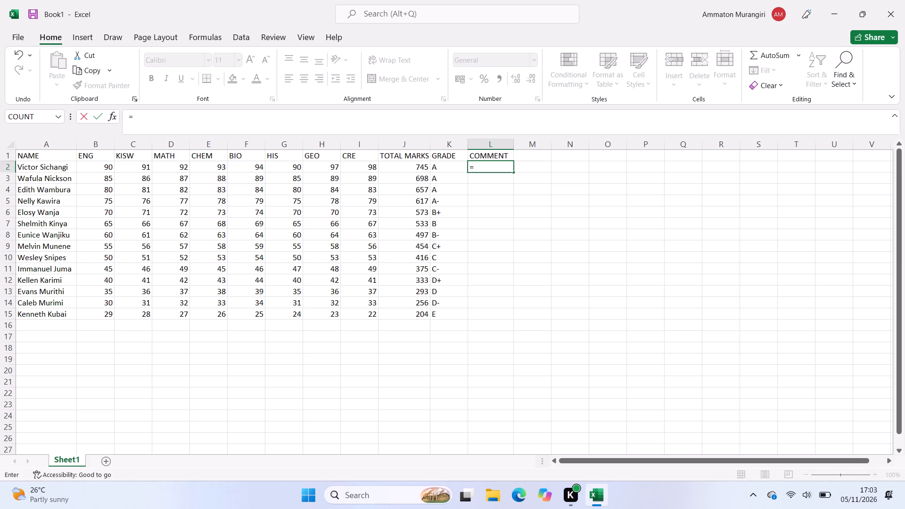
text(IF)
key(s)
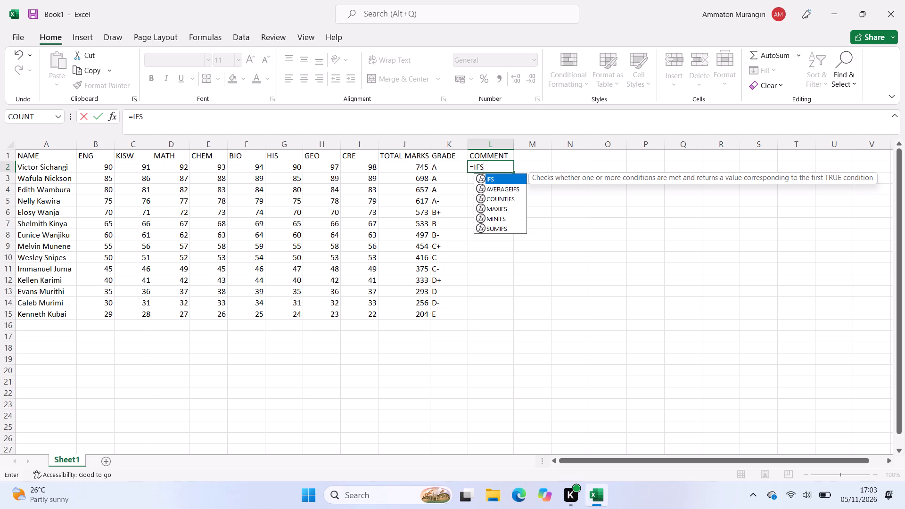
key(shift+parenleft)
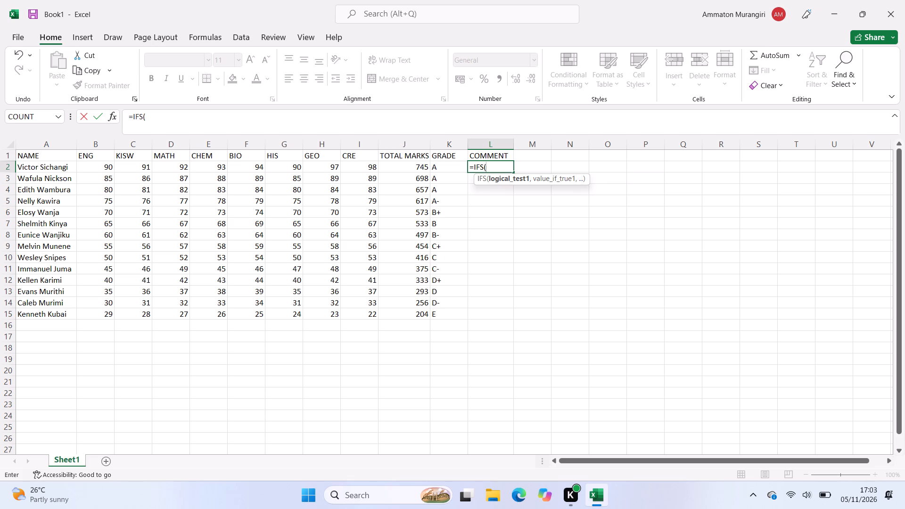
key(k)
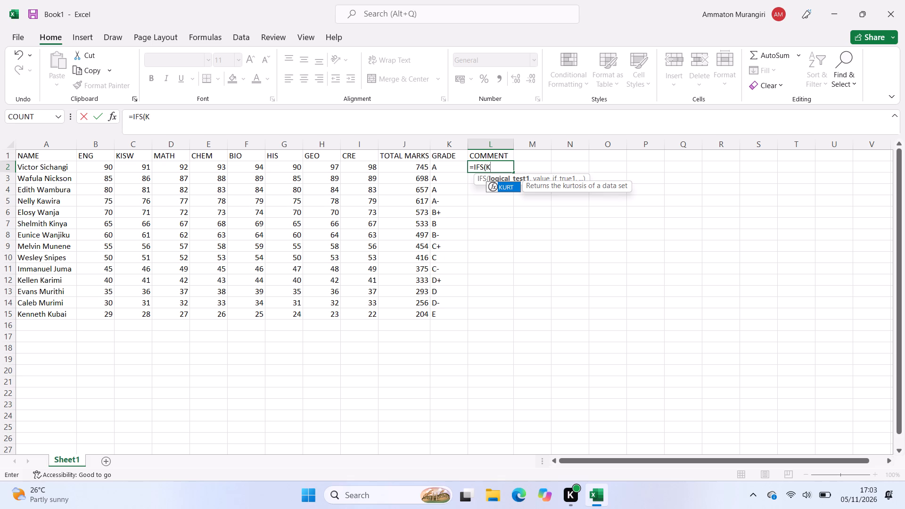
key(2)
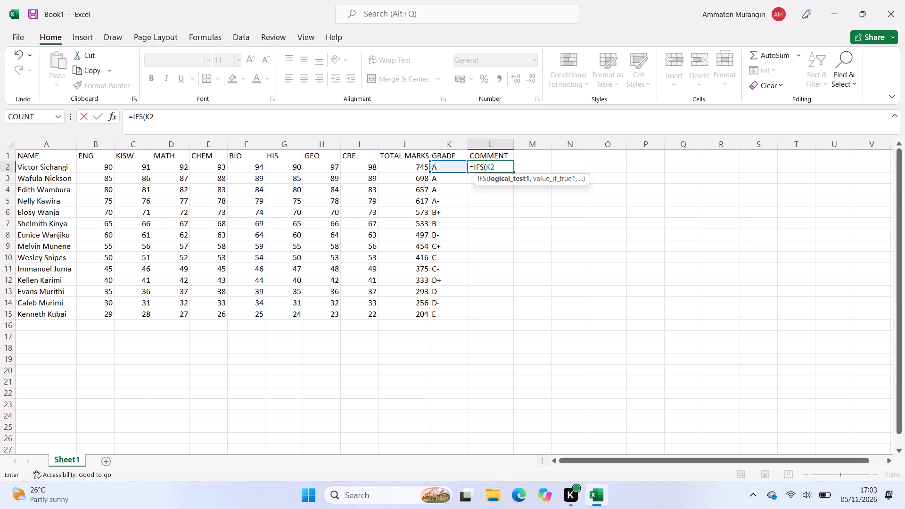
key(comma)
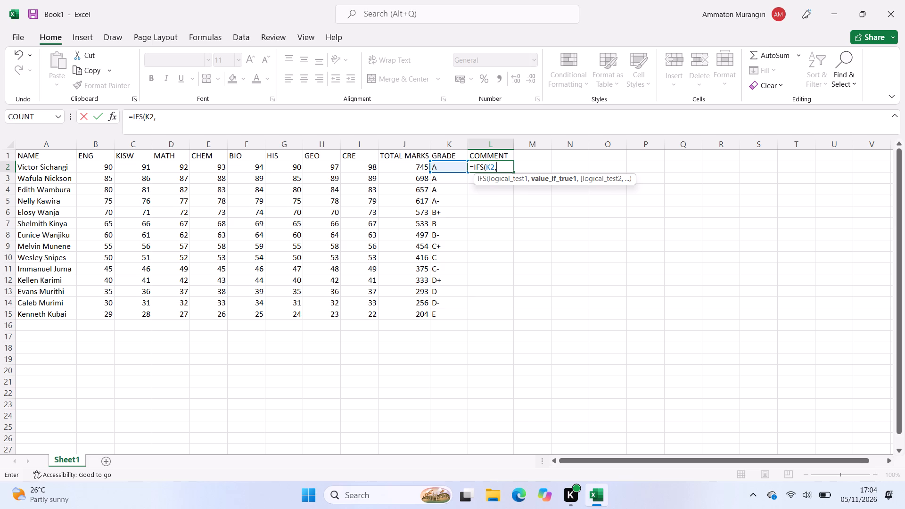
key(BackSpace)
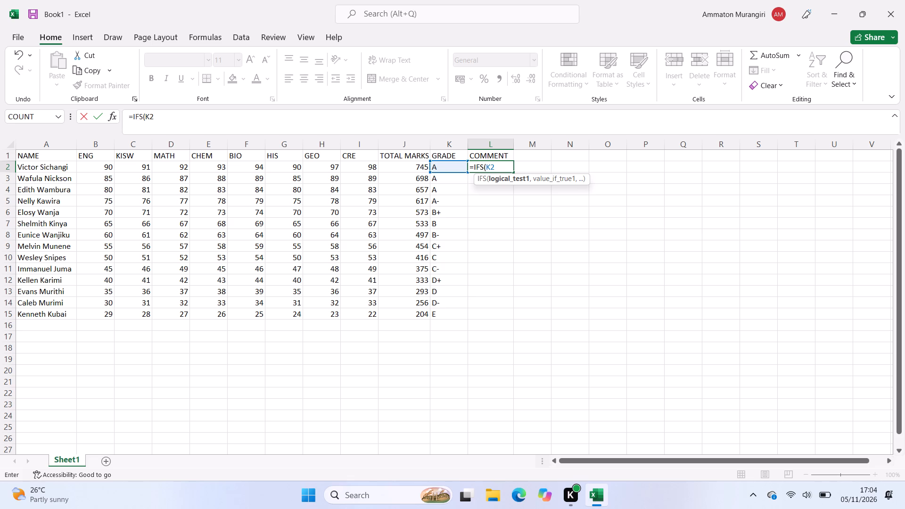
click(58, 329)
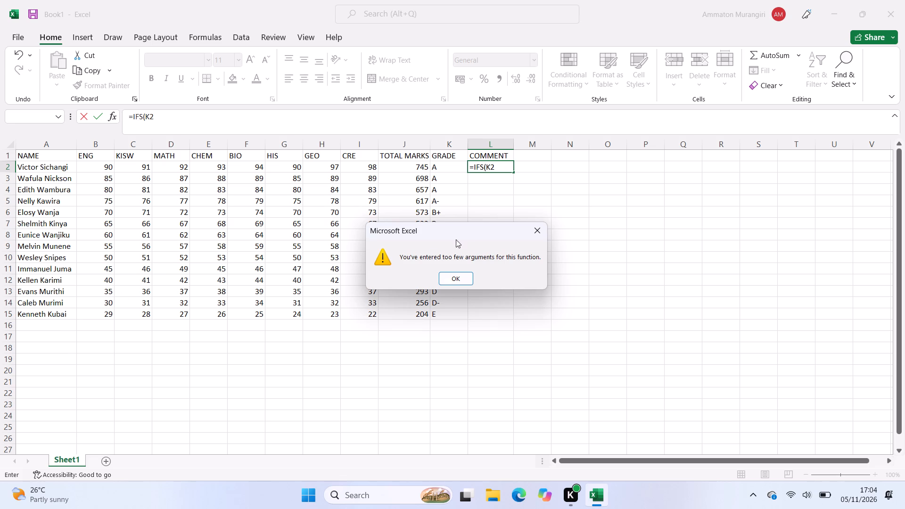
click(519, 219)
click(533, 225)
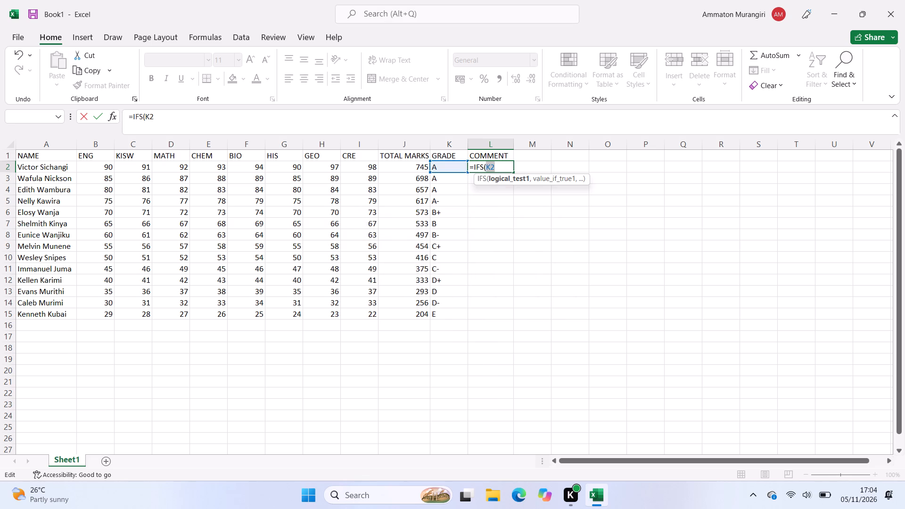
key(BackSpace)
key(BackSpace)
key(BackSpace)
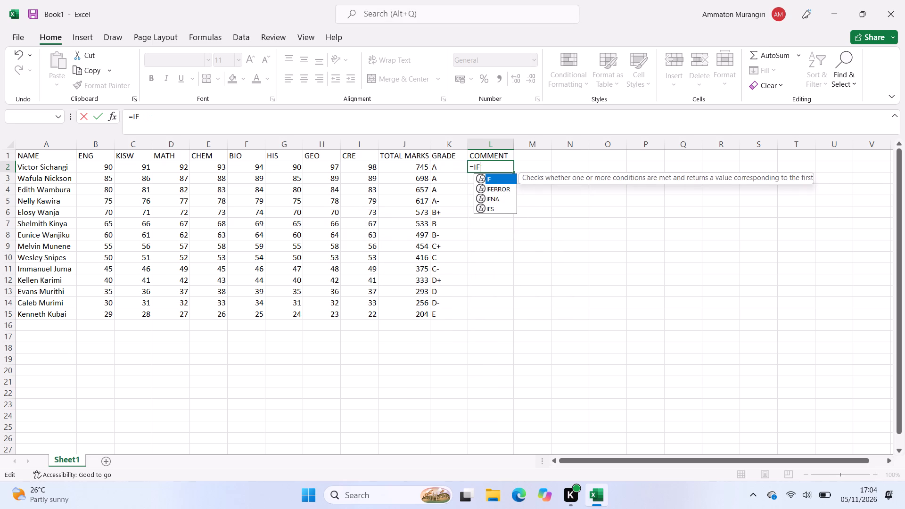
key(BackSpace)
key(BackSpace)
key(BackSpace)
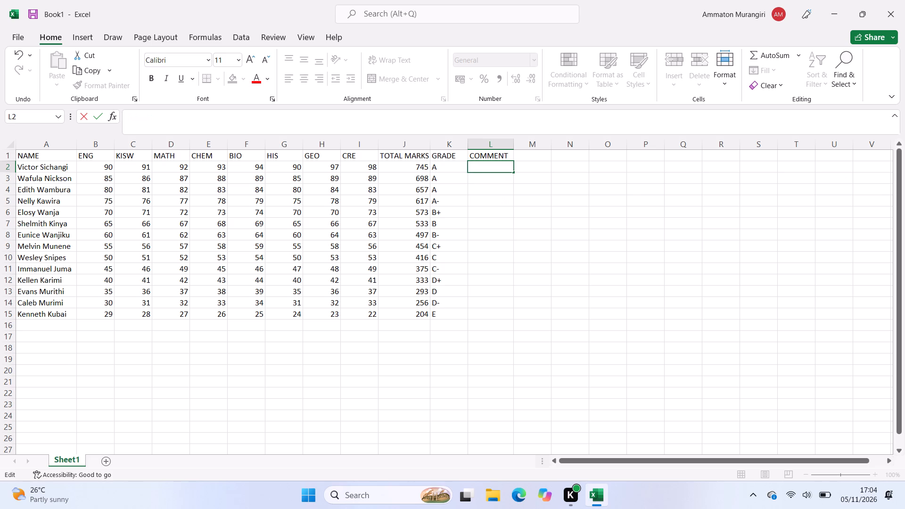
Enter the row label "Average" in cell A16, below the last student's name.
click(57, 328)
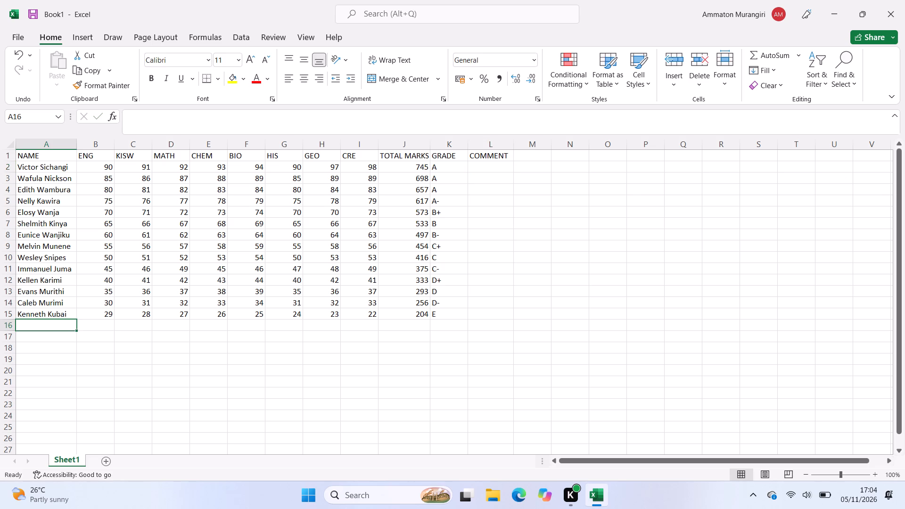
key(a)
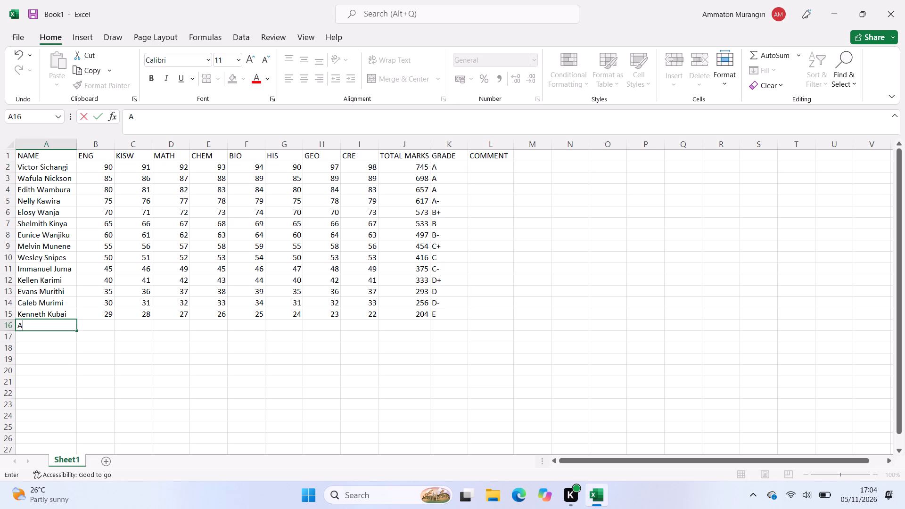
text(verage)
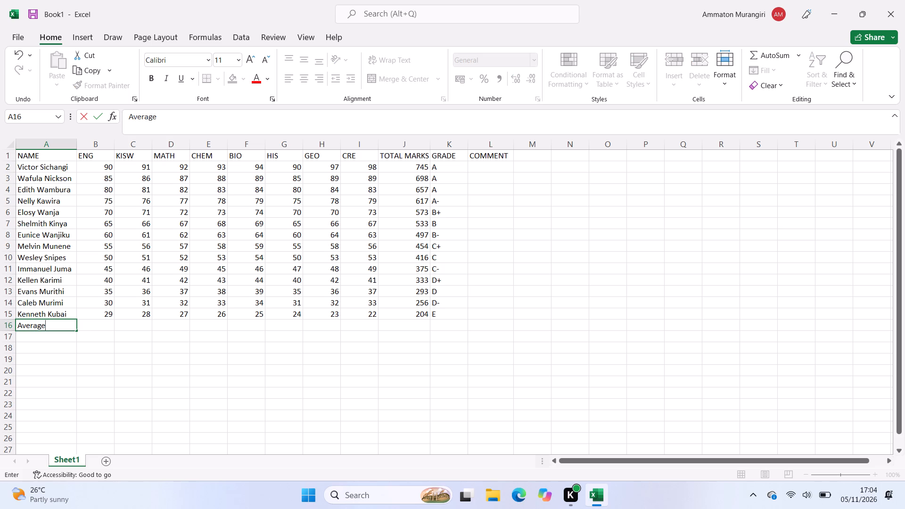
Start an AVERAGE formula in cell B16 for the ENG column, up to its opening parenthesis.
click(89, 327)
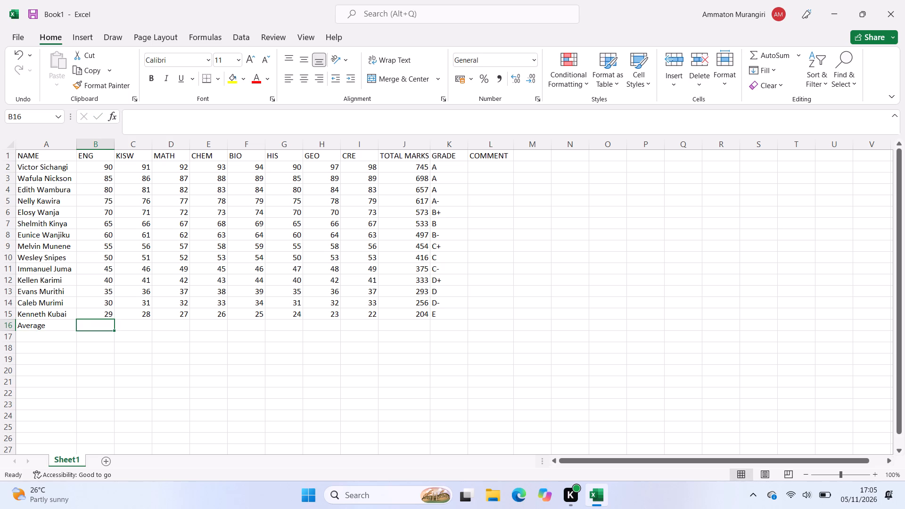
key(equal)
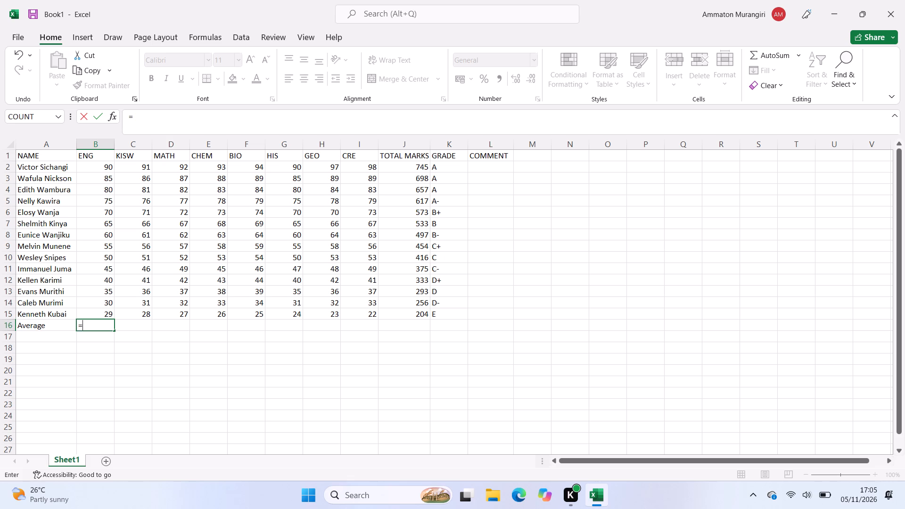
text(ave)
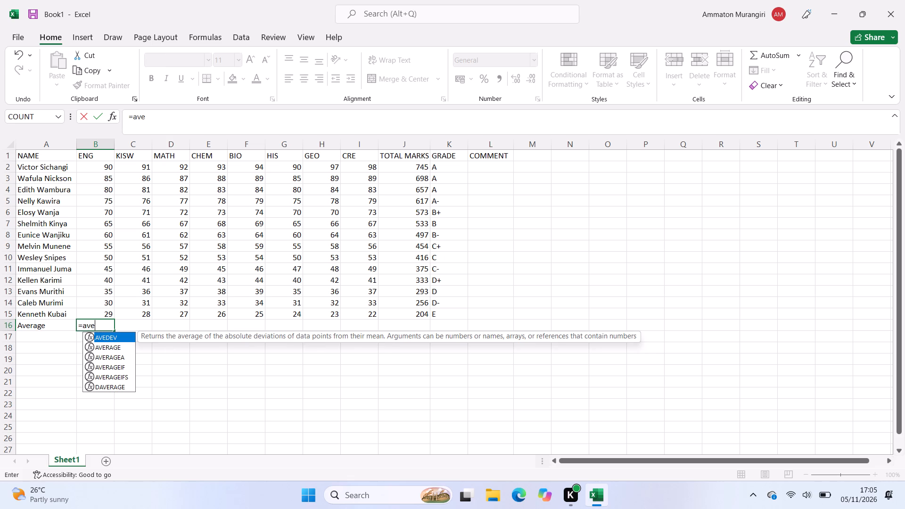
text(ra)
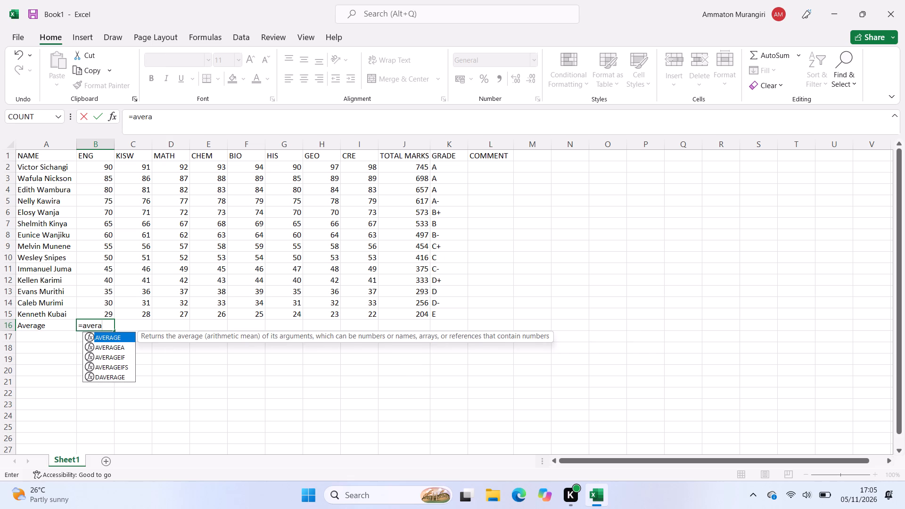
text(ge)
key(shift+parenleft)
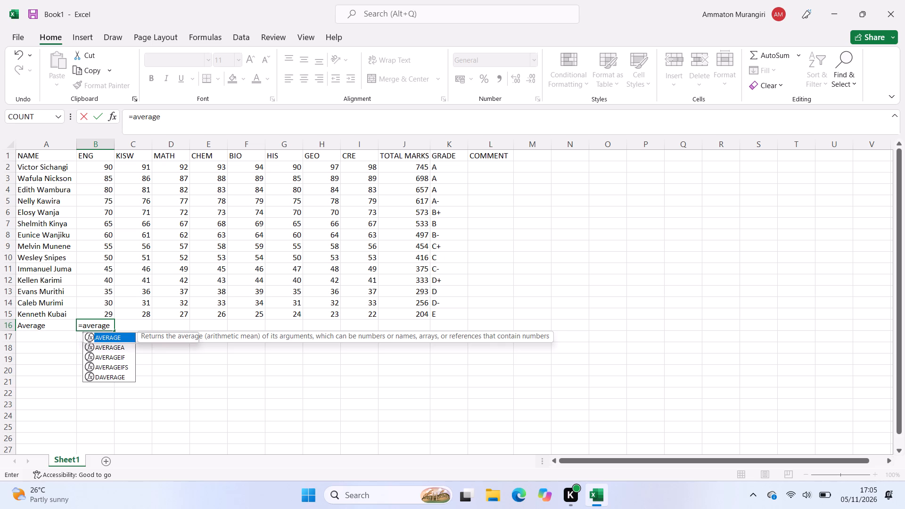
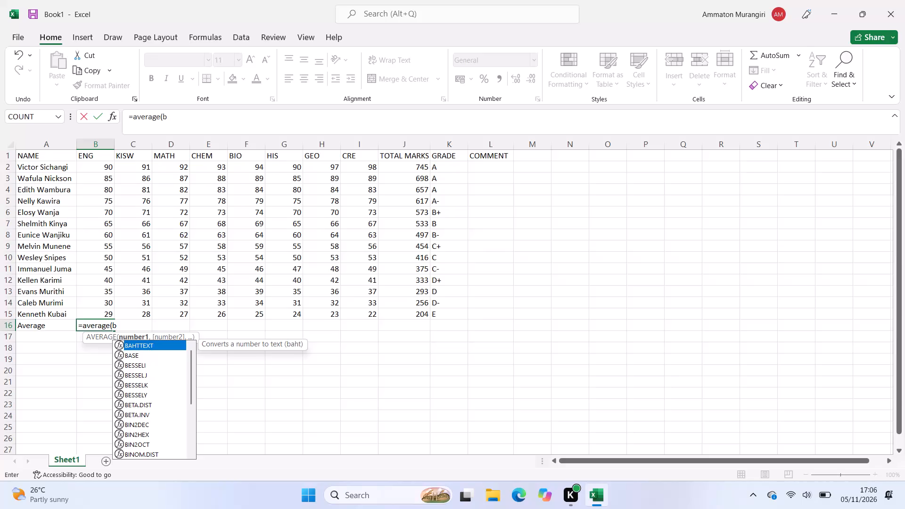
Start the range in the B16 AVERAGE formula with cell B2 and a colon.
key(BackSpace)
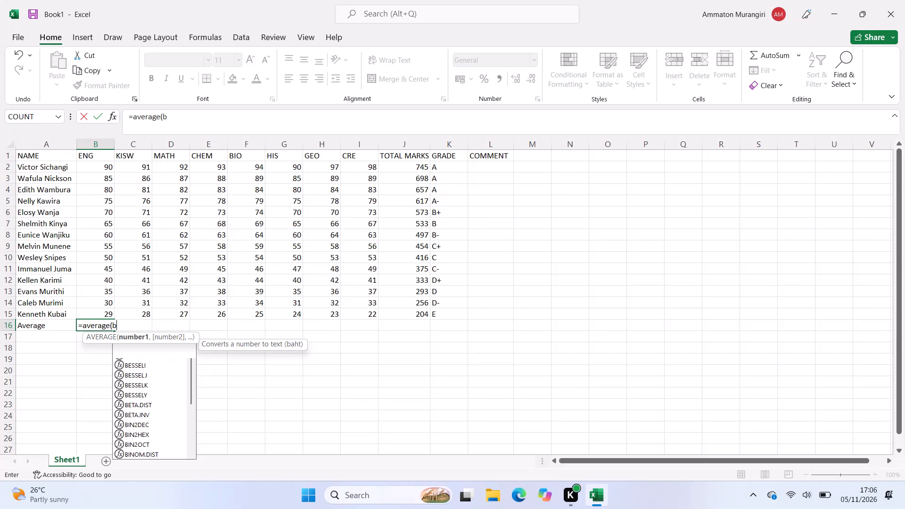
key(b)
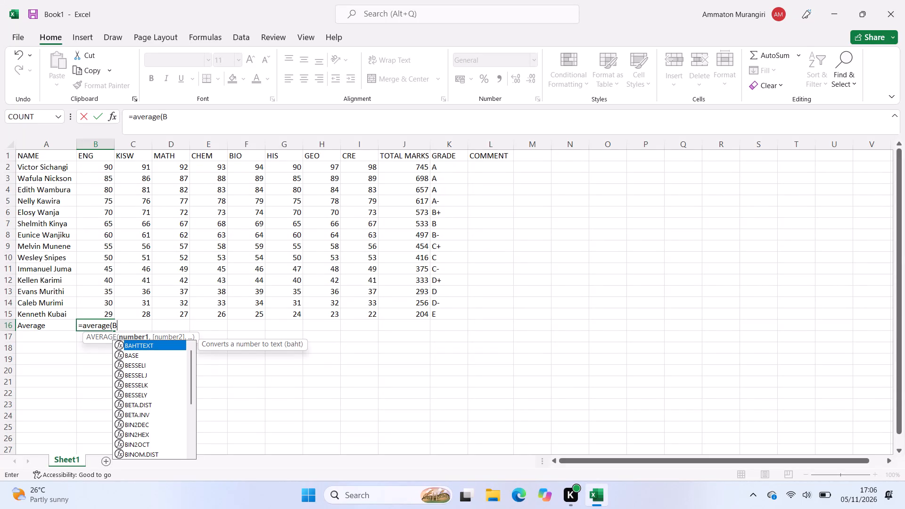
key(2)
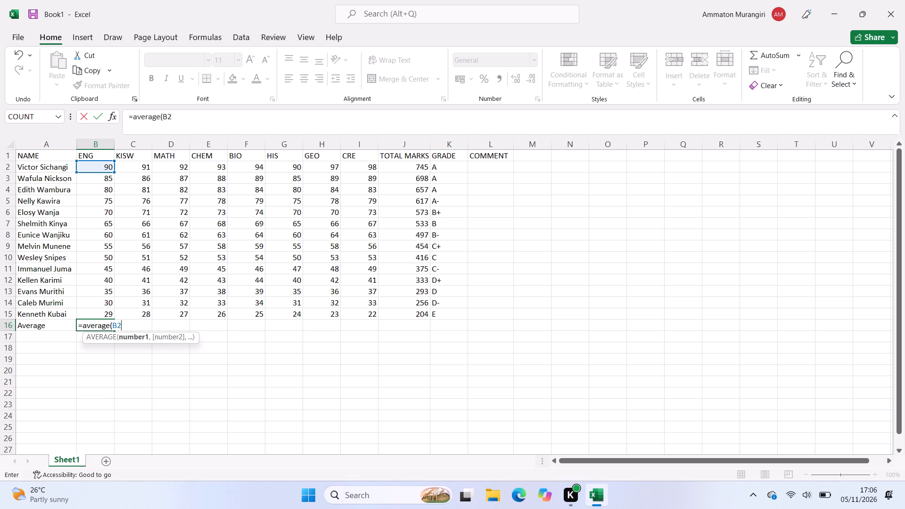
key(shift+colon)
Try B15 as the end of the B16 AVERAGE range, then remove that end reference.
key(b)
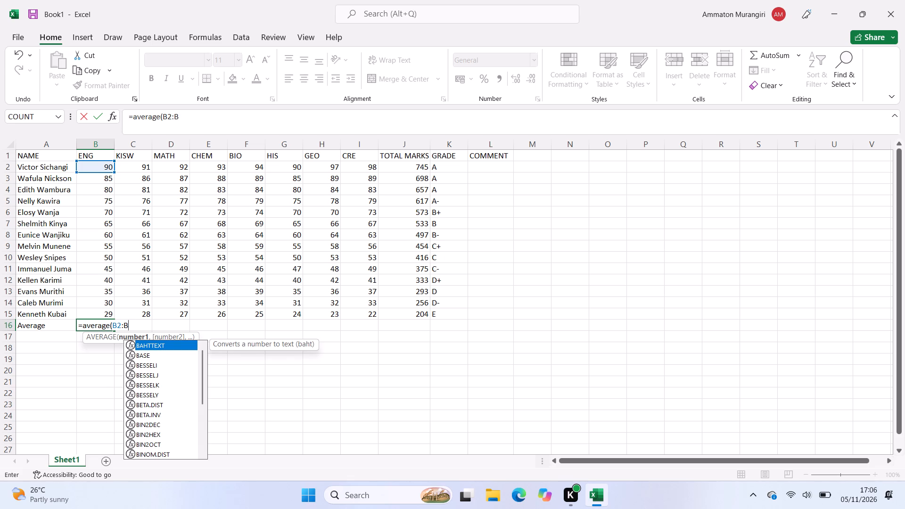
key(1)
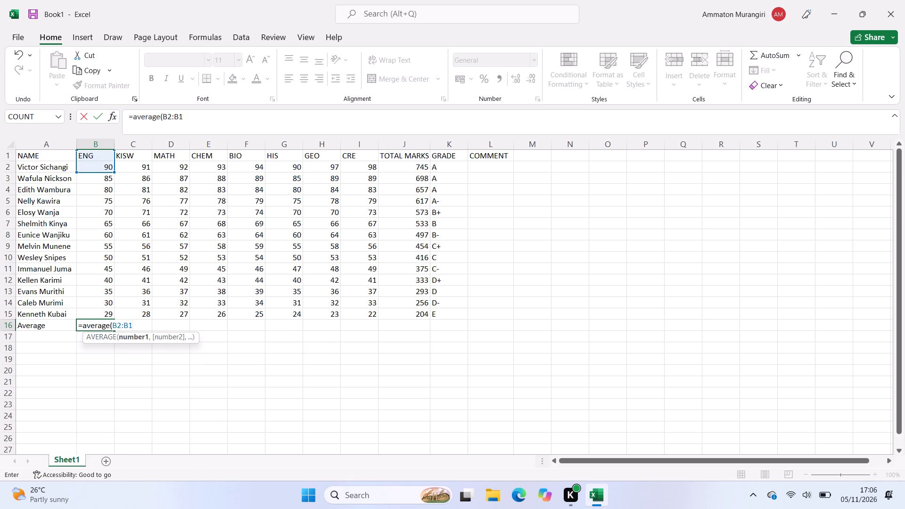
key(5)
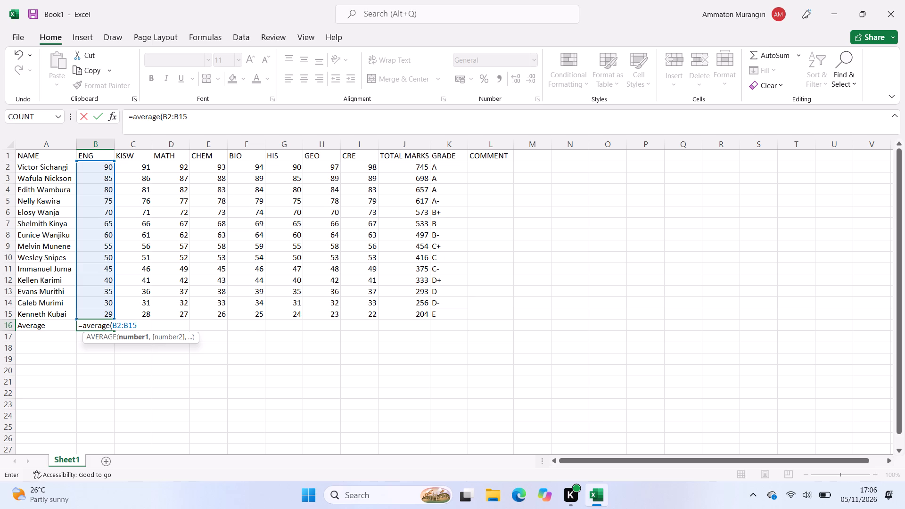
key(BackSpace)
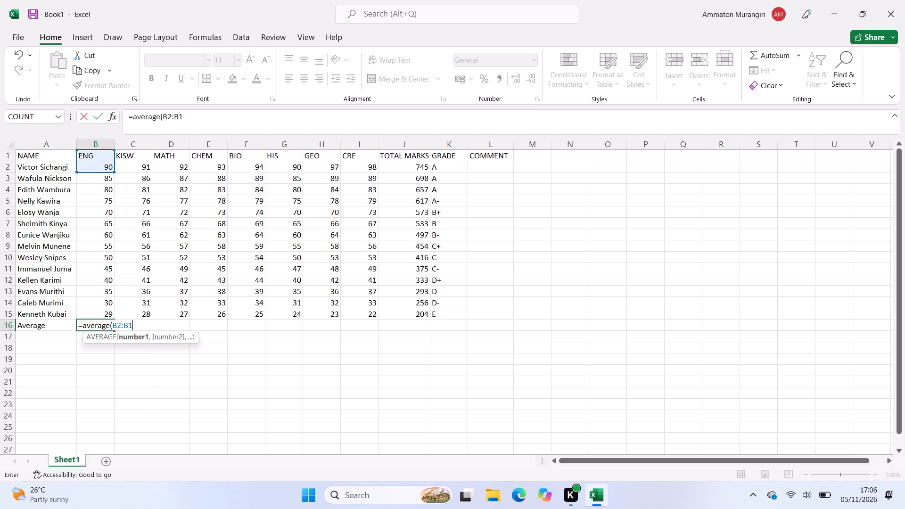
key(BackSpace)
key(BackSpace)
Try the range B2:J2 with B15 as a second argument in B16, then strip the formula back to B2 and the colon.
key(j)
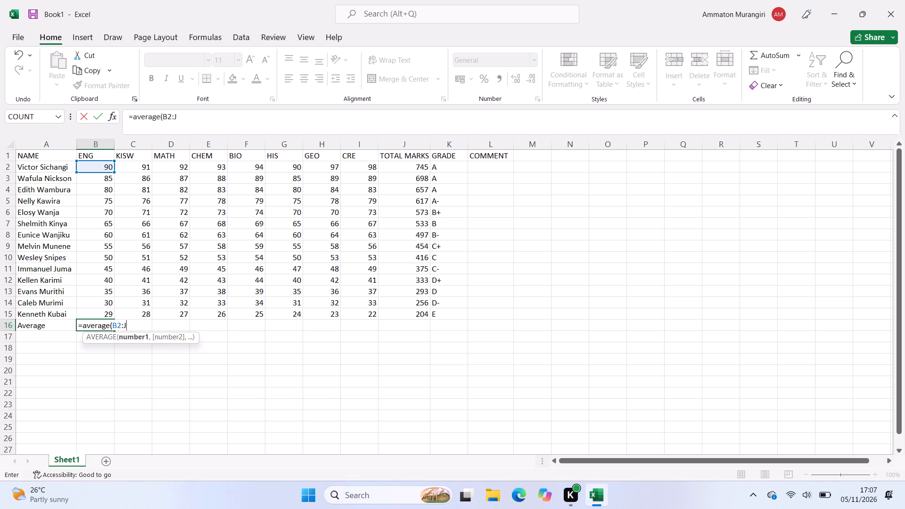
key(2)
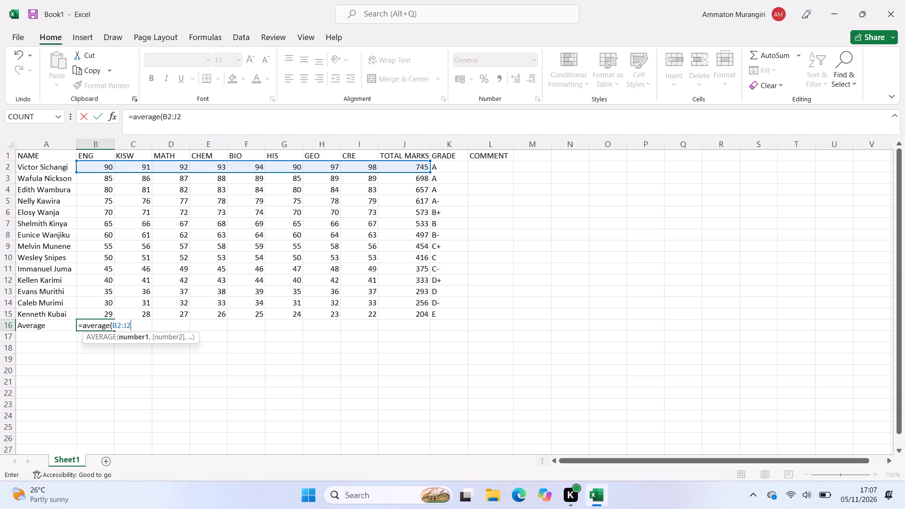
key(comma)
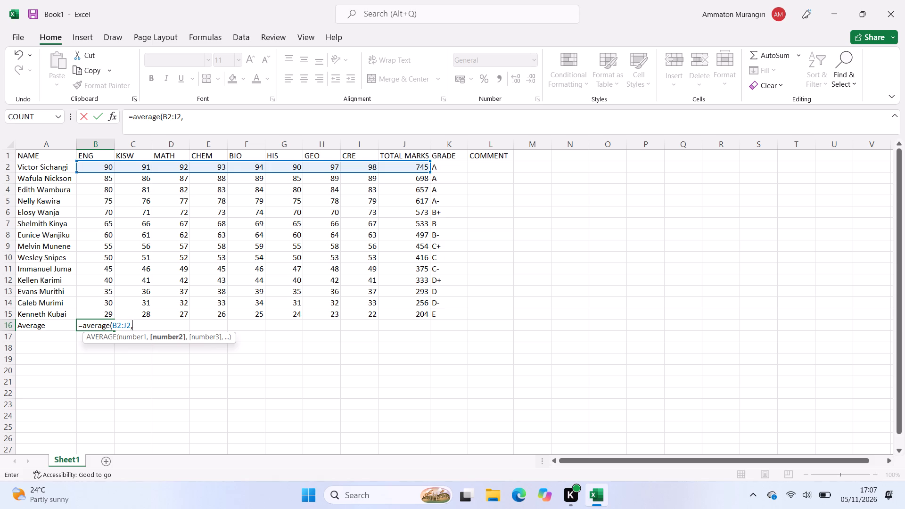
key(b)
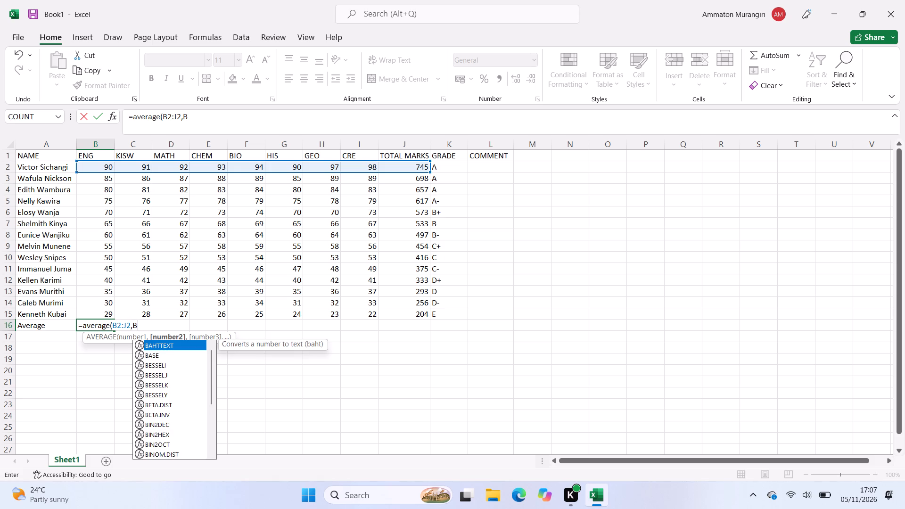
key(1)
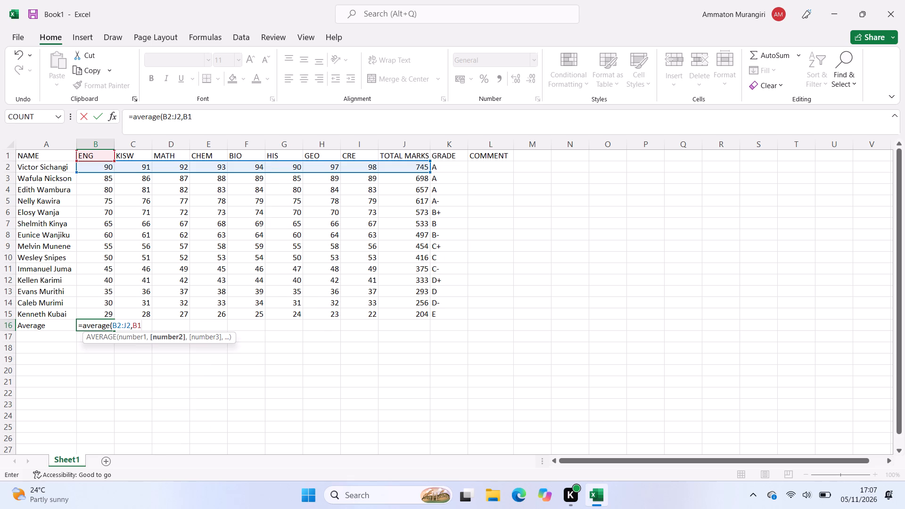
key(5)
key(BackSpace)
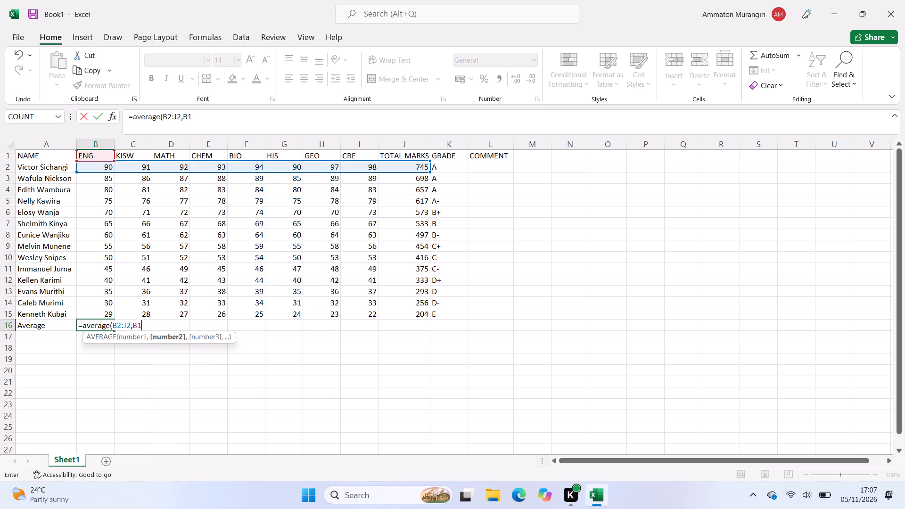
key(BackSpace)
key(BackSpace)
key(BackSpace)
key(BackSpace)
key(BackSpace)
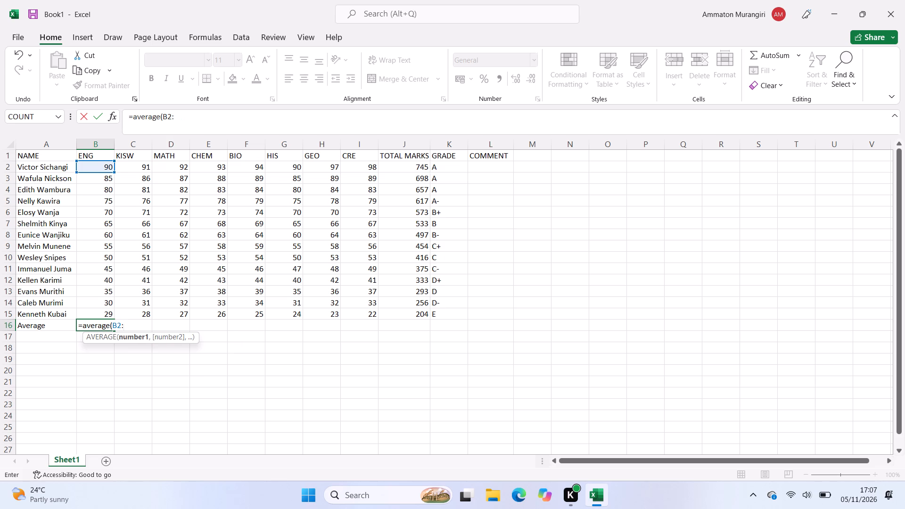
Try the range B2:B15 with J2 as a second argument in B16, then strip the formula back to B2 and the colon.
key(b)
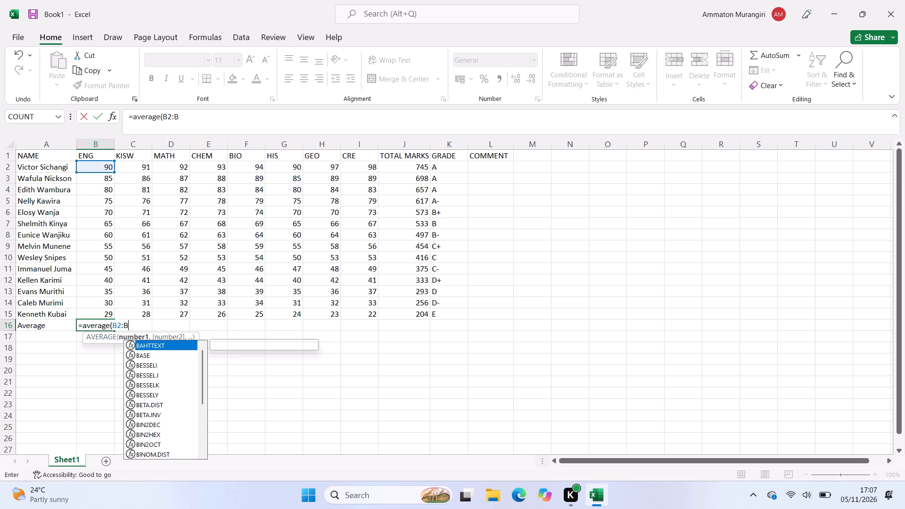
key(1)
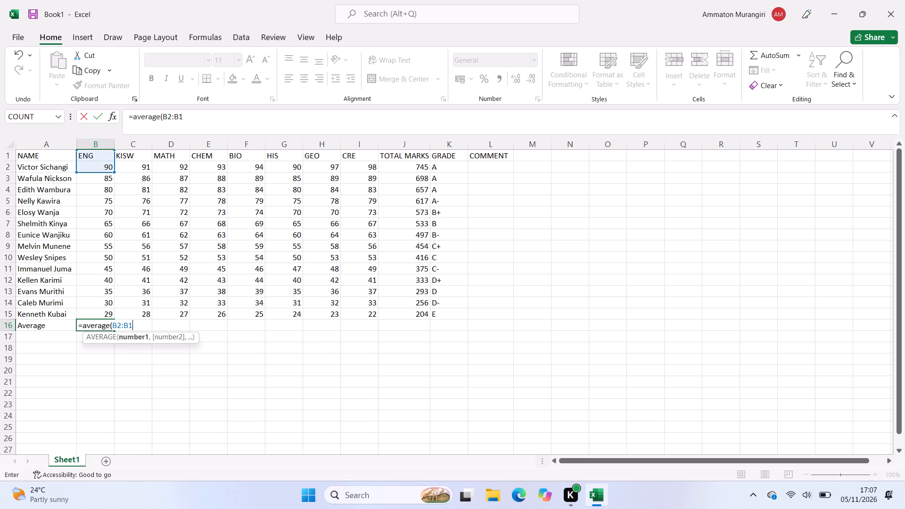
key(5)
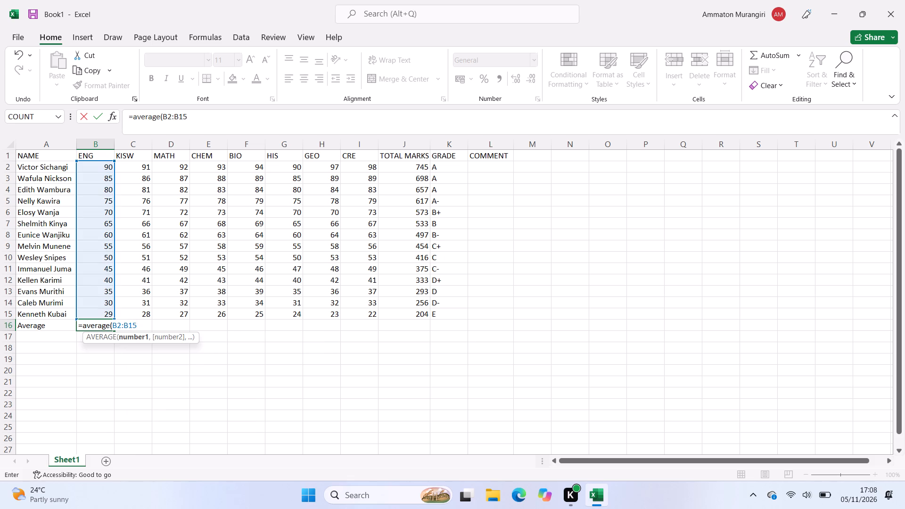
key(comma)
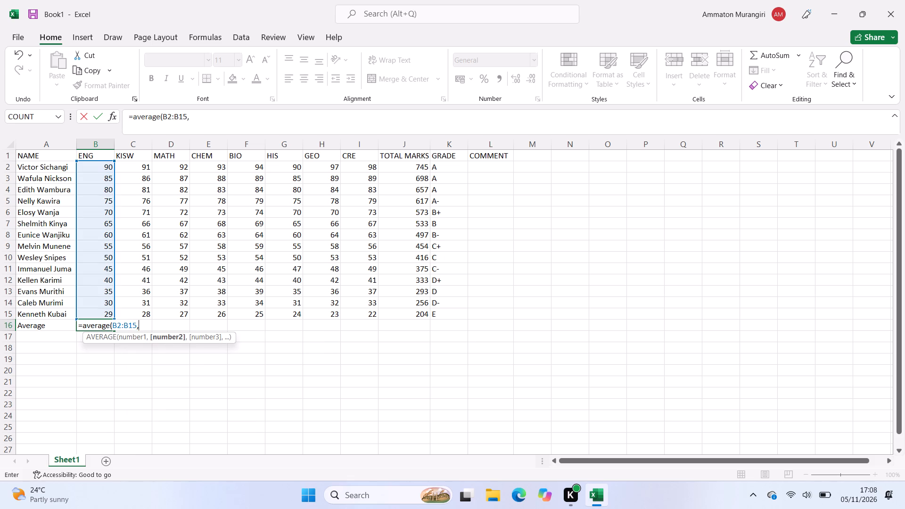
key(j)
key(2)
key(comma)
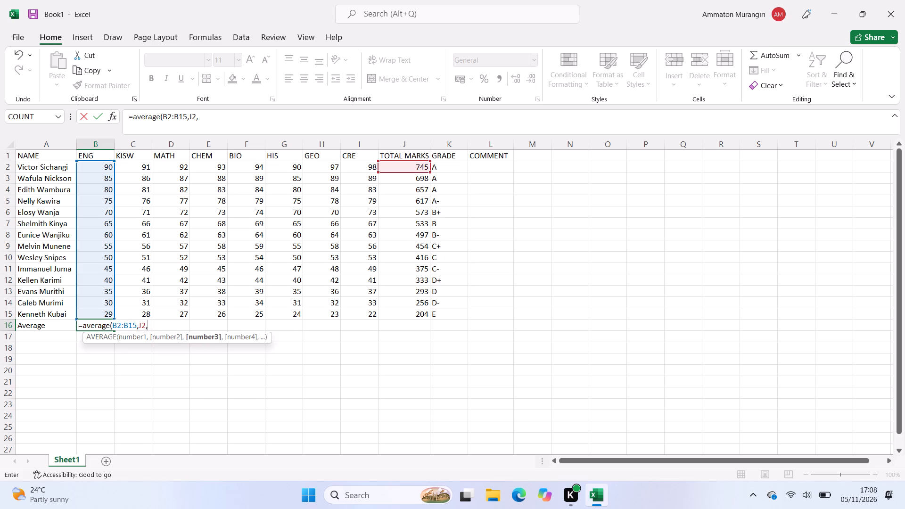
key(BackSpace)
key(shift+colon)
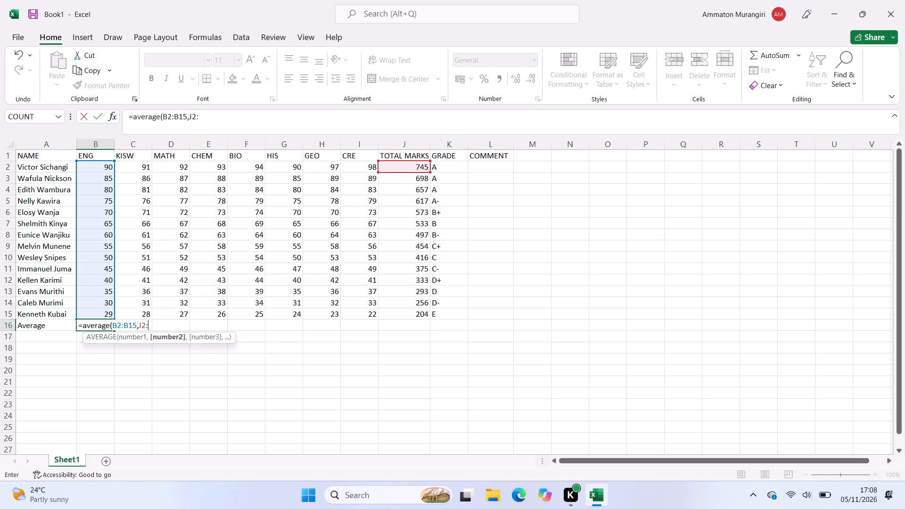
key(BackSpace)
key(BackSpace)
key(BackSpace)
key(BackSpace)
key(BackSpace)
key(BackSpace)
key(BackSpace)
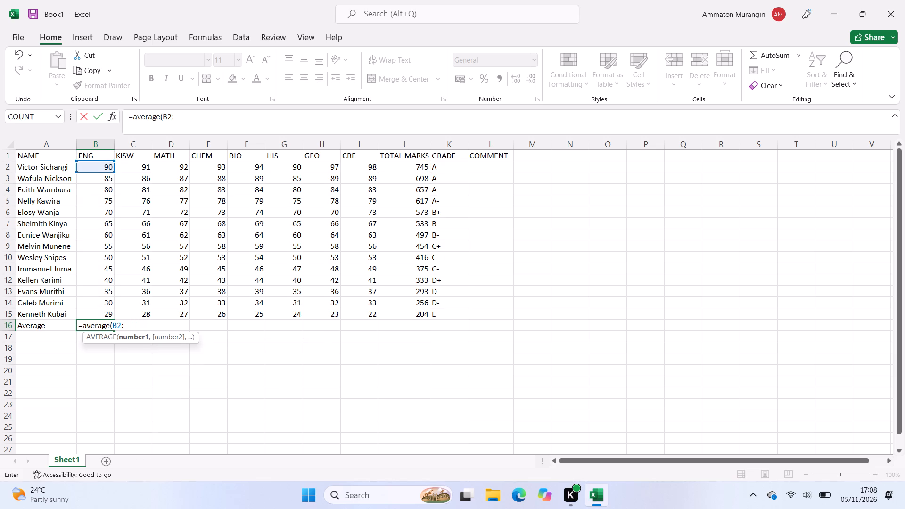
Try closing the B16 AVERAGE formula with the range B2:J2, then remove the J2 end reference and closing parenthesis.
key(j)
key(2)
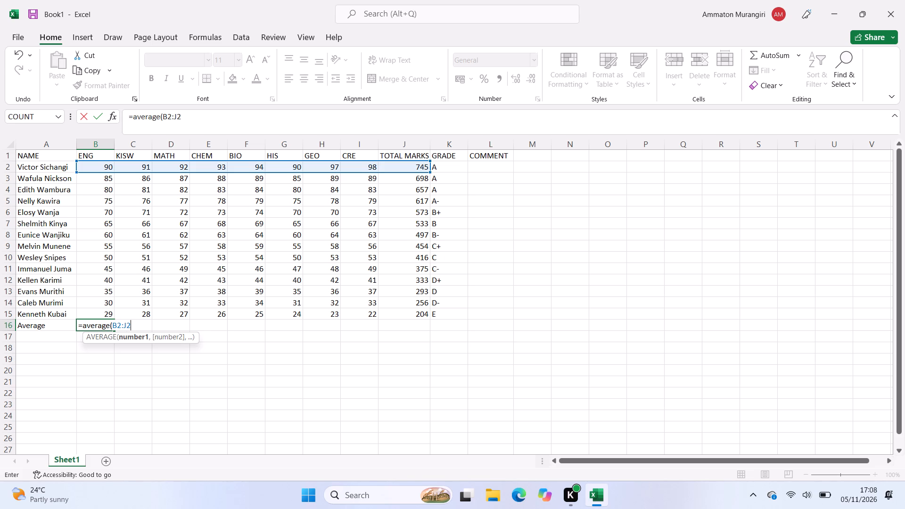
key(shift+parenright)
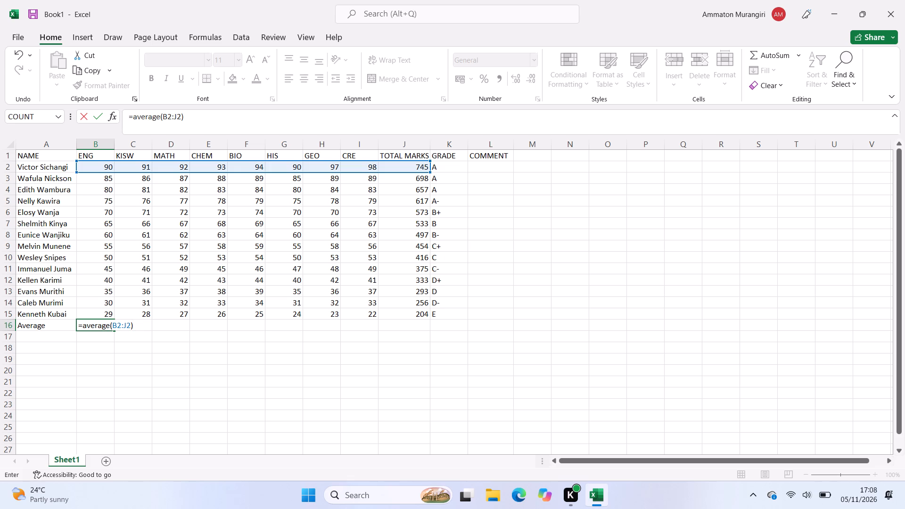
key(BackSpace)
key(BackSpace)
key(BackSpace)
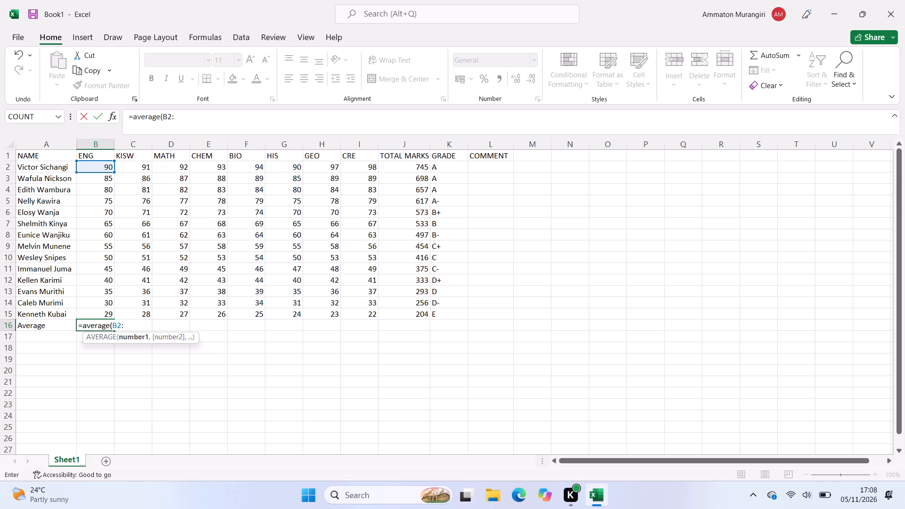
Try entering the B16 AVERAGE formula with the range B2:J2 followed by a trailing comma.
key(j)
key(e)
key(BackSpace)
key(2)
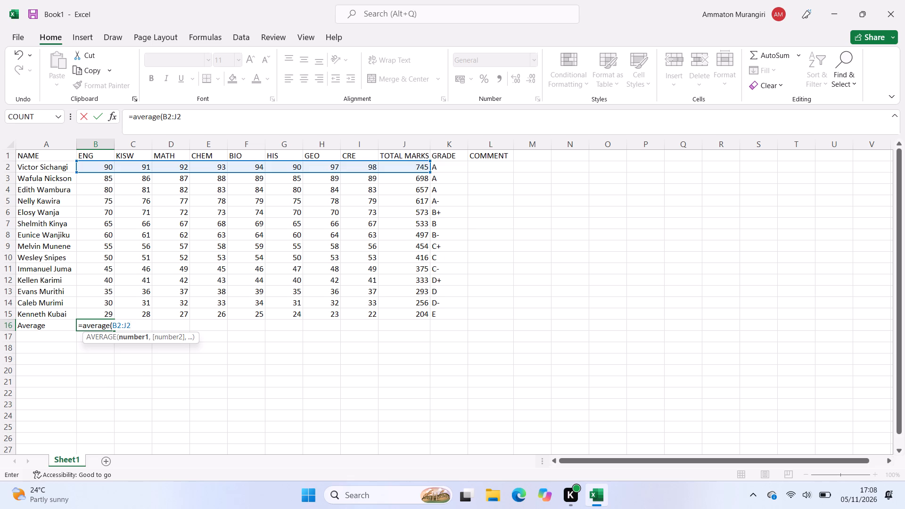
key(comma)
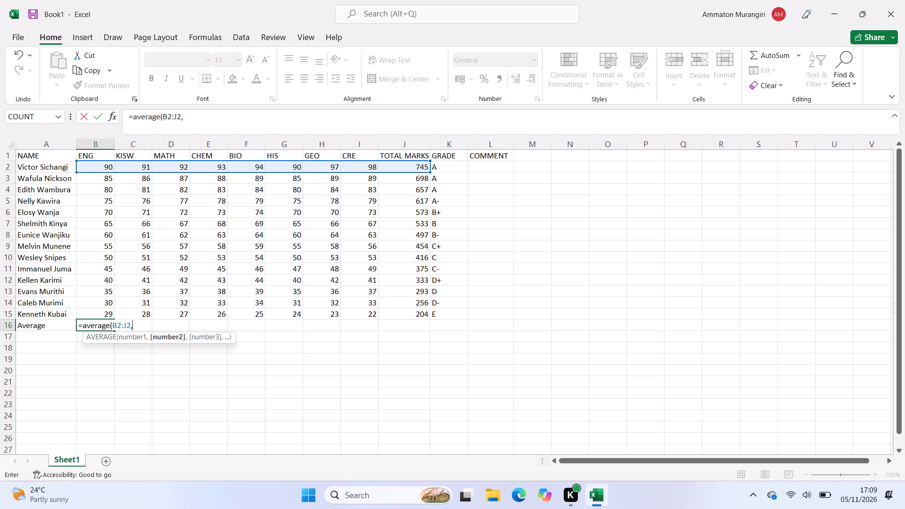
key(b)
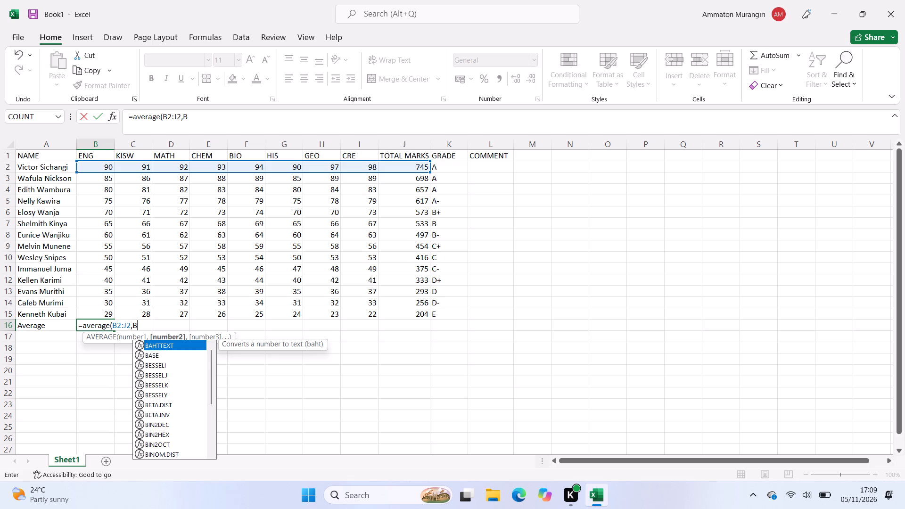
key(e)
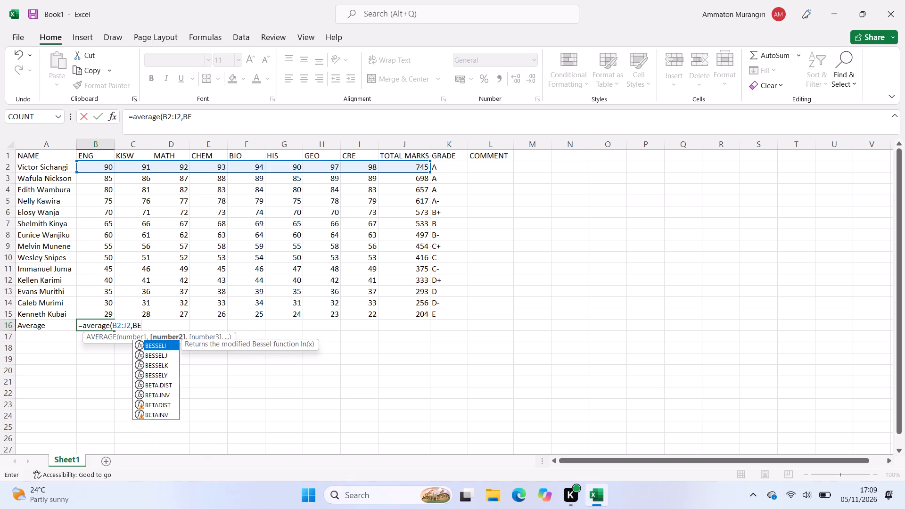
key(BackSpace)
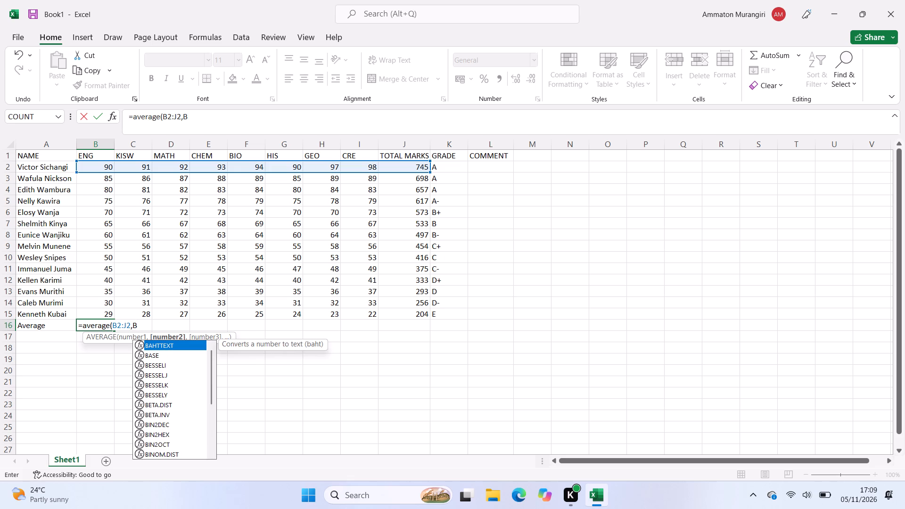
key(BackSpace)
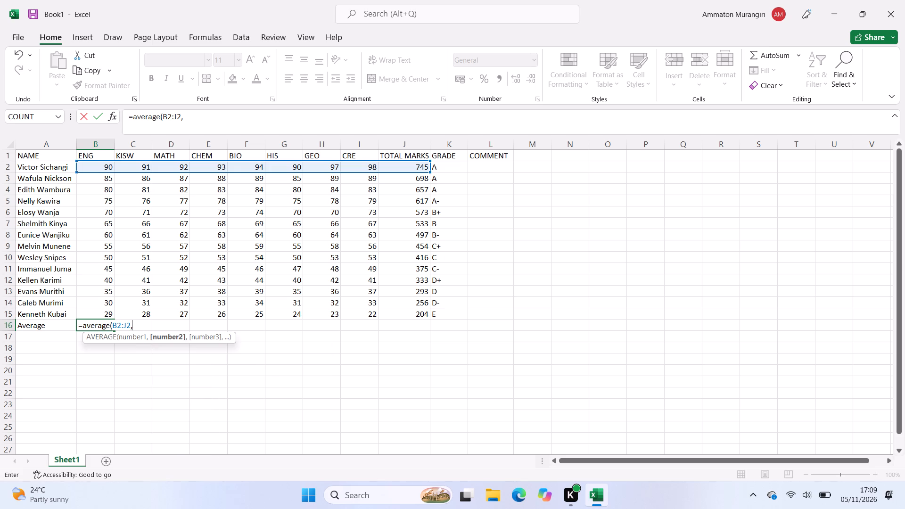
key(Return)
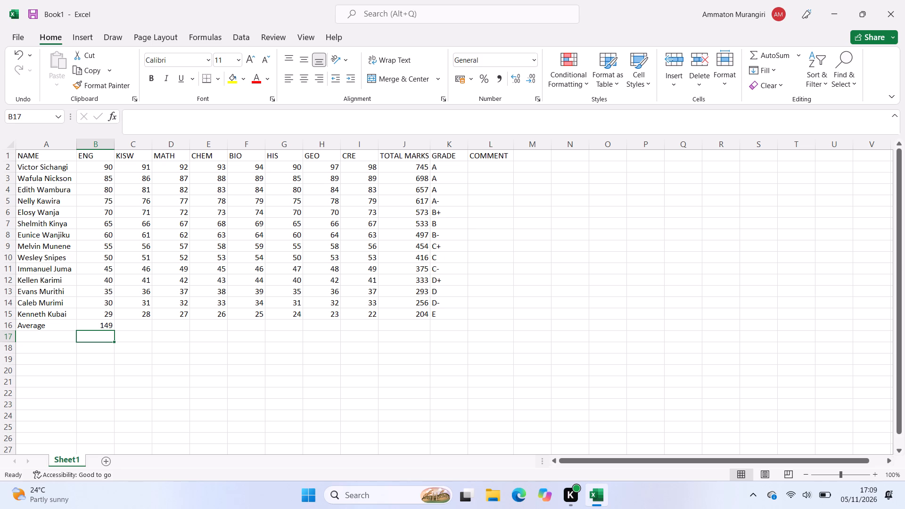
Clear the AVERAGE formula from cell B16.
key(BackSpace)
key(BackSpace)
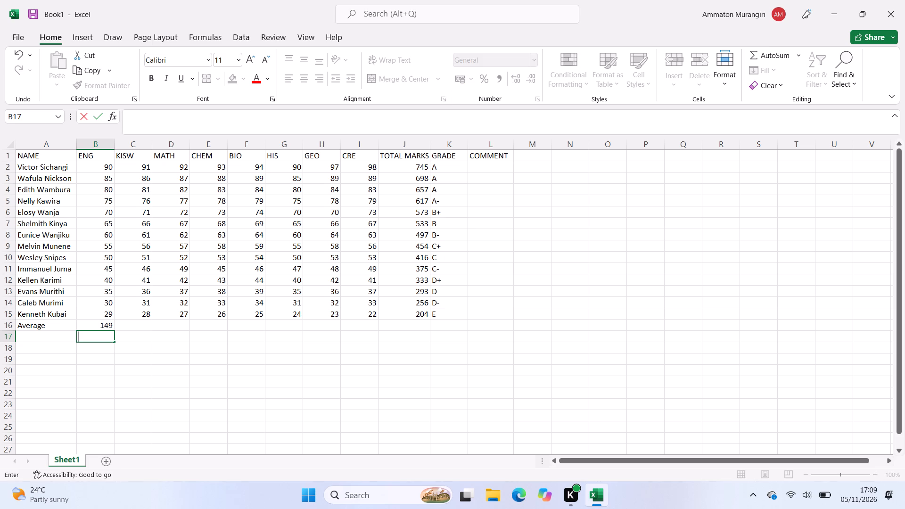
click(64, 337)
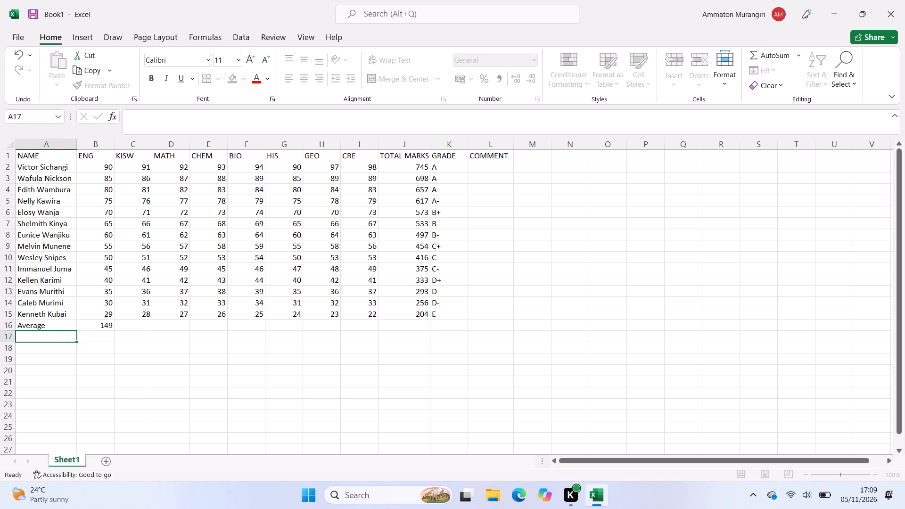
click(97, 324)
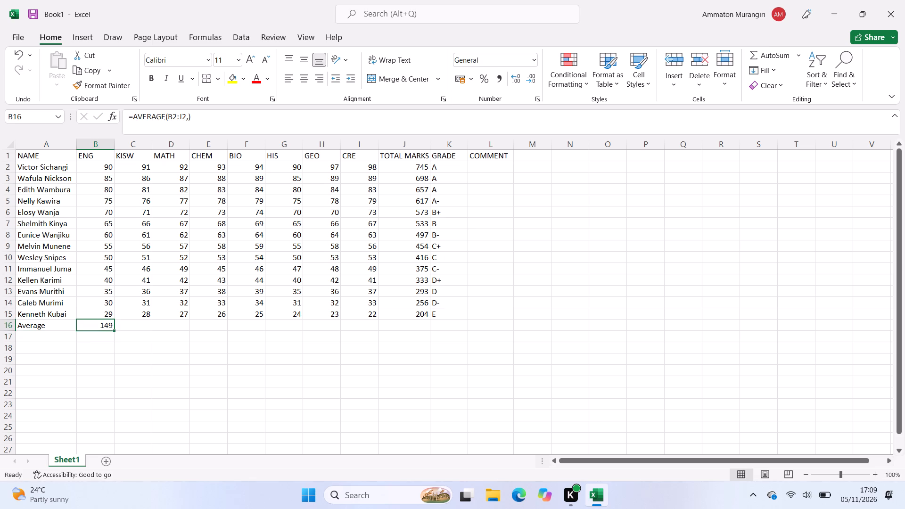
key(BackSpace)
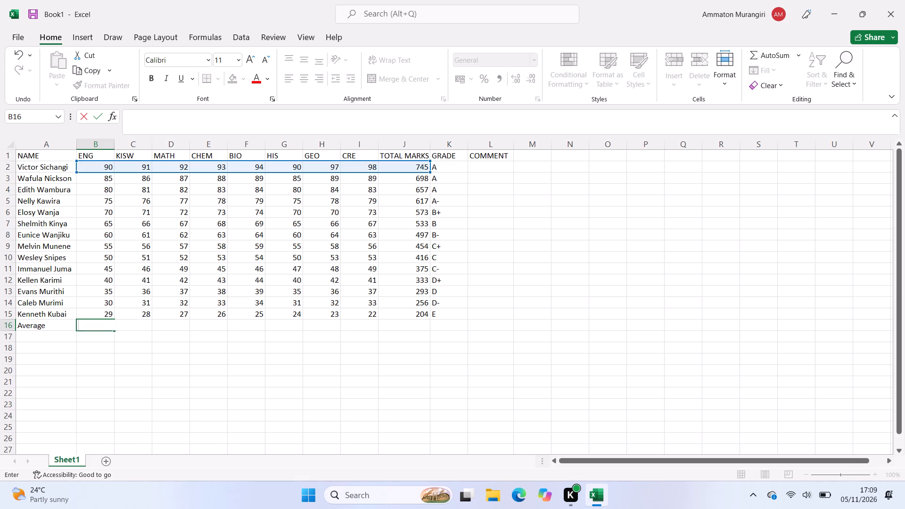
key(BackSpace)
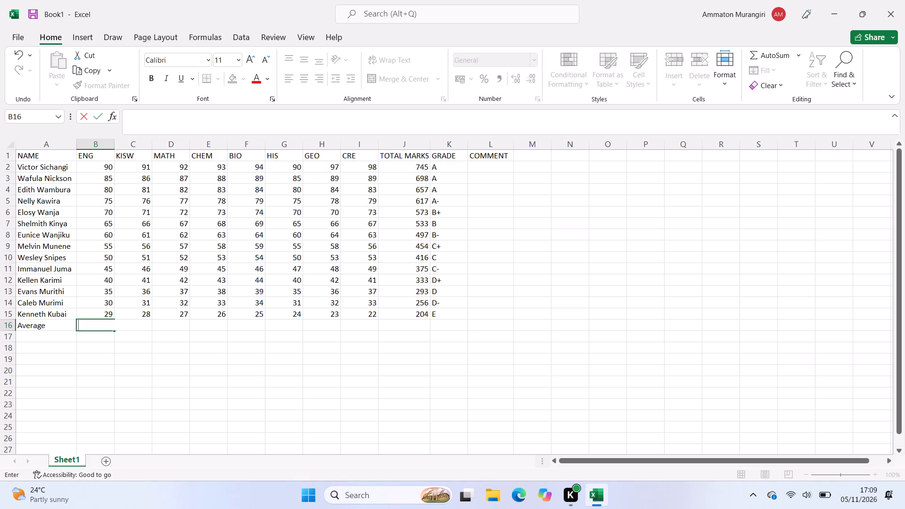
Enter the formula =AVERAGE(B2:B15) in B16 for the ENG column.
click(85, 322)
key(equal)
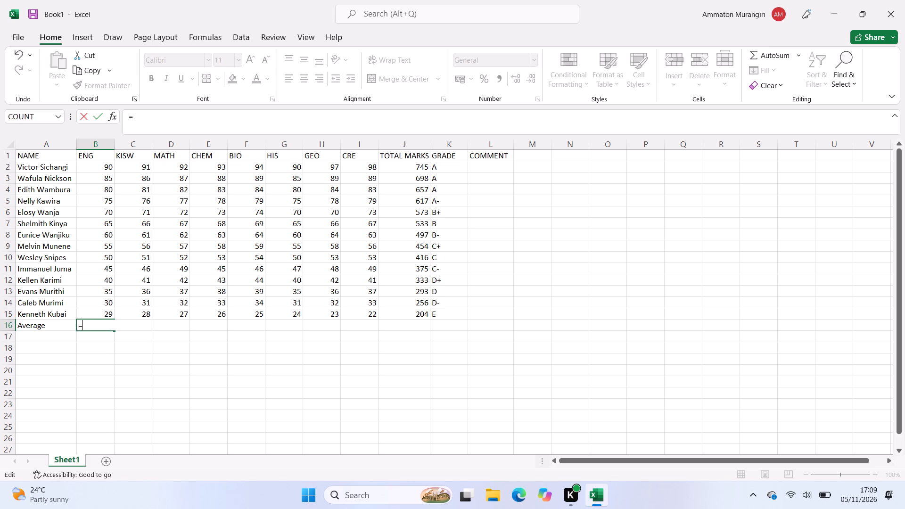
key(a)
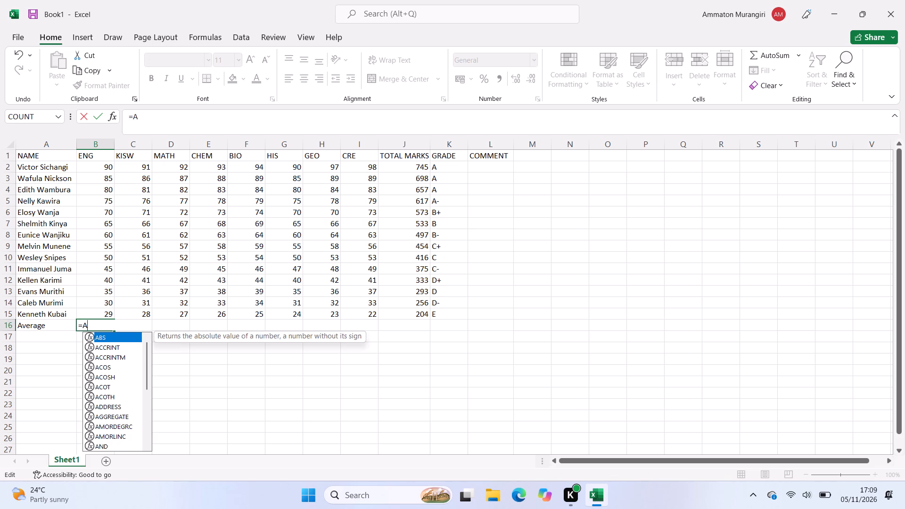
key(v)
key(BackSpace)
text(ve)
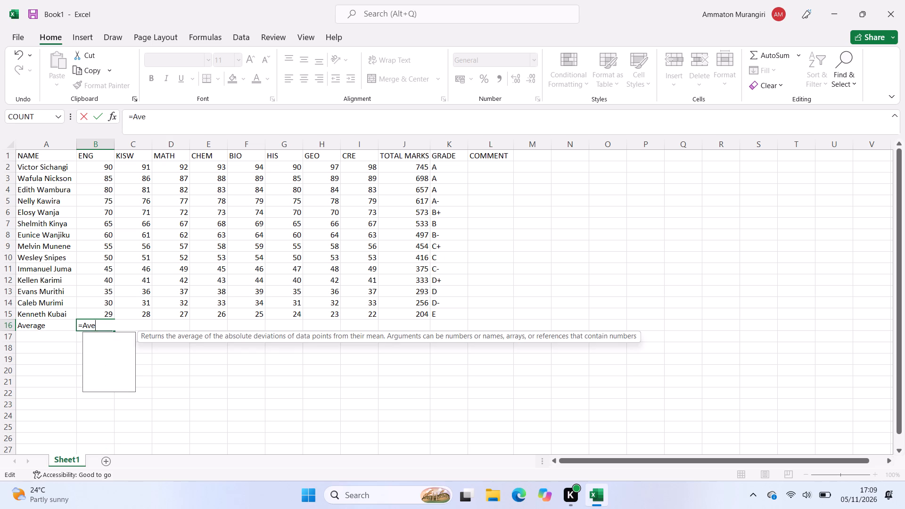
text(ra)
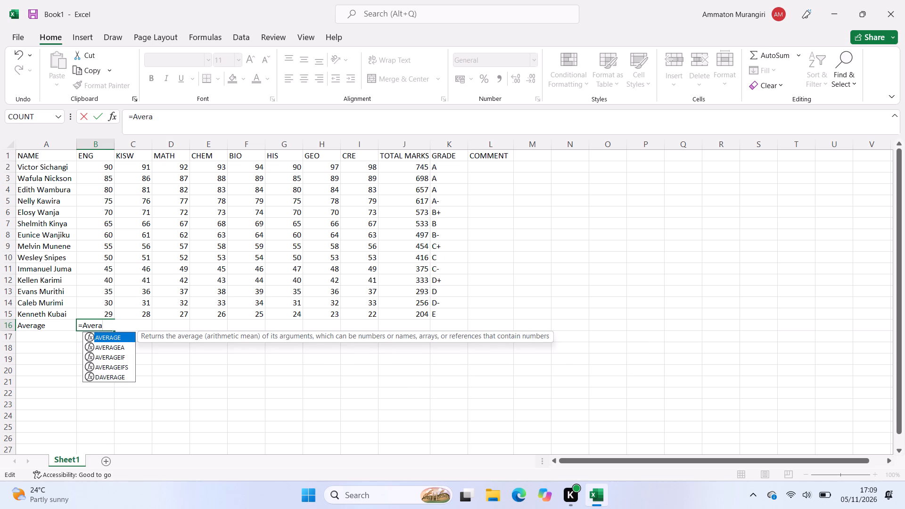
text(ge)
key(shift+parenleft)
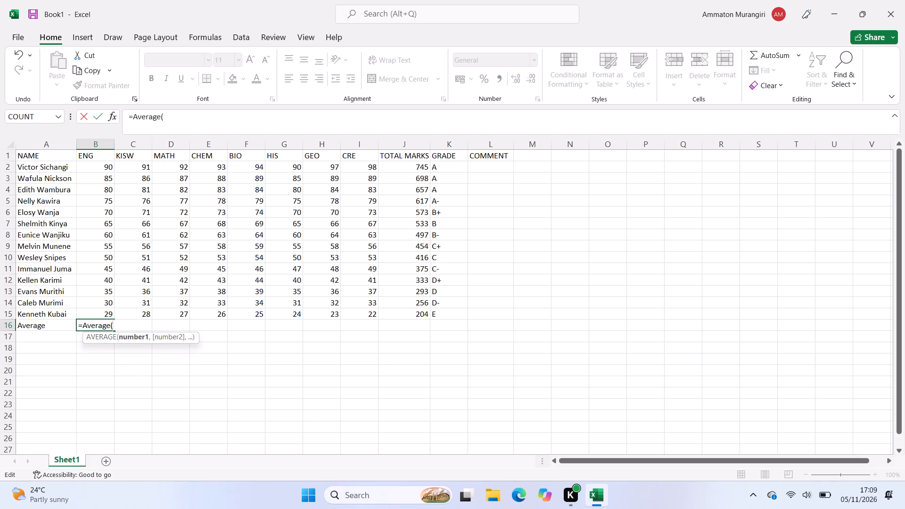
key(b)
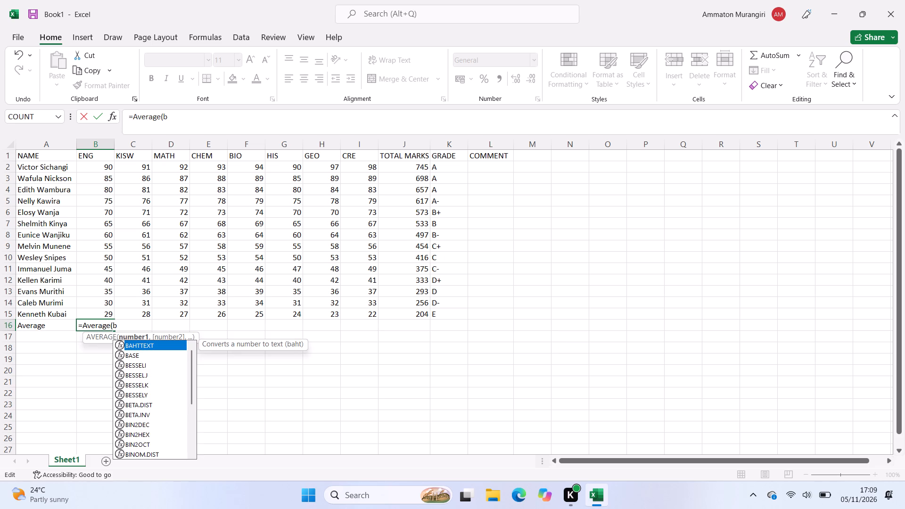
key(2)
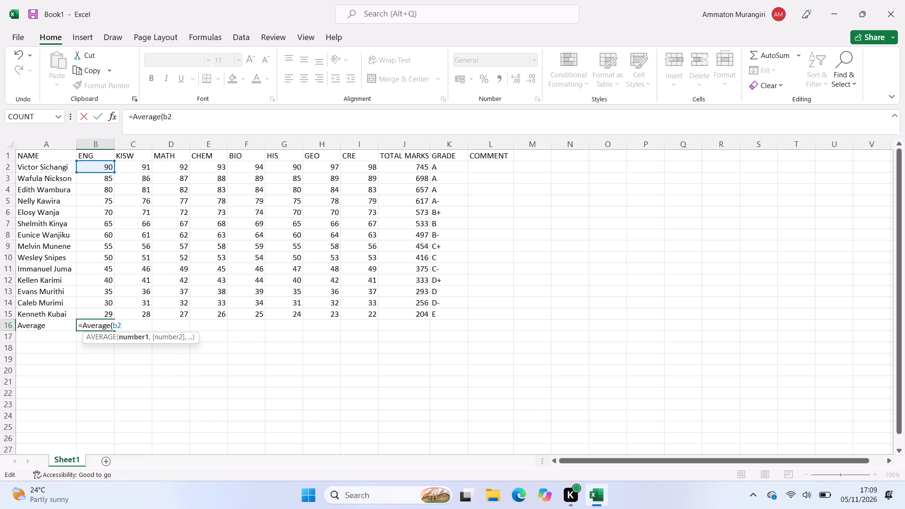
key(BackSpace)
key(BackSpace)
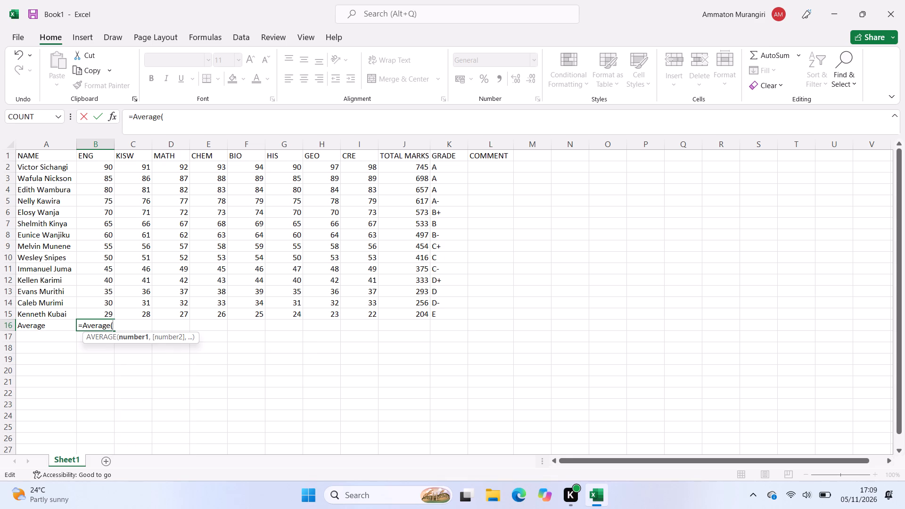
key(b)
key(2)
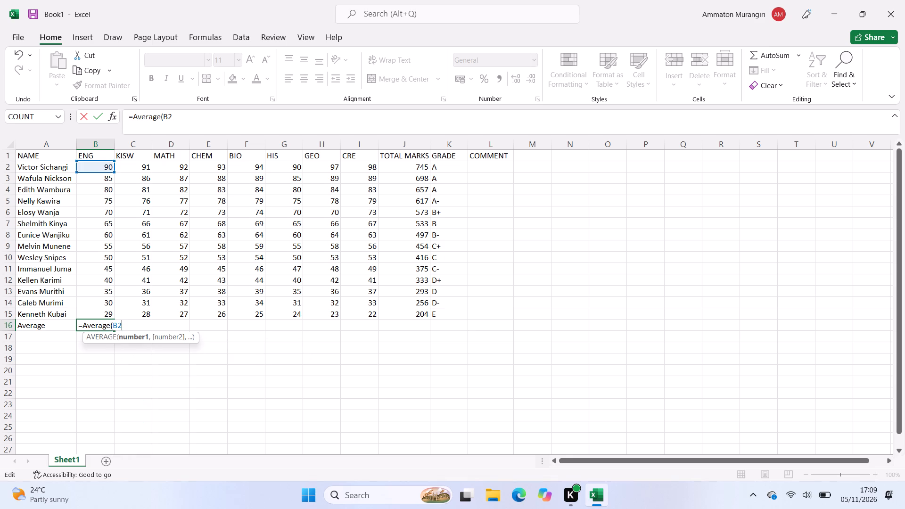
key(shift+colon)
text(B1)
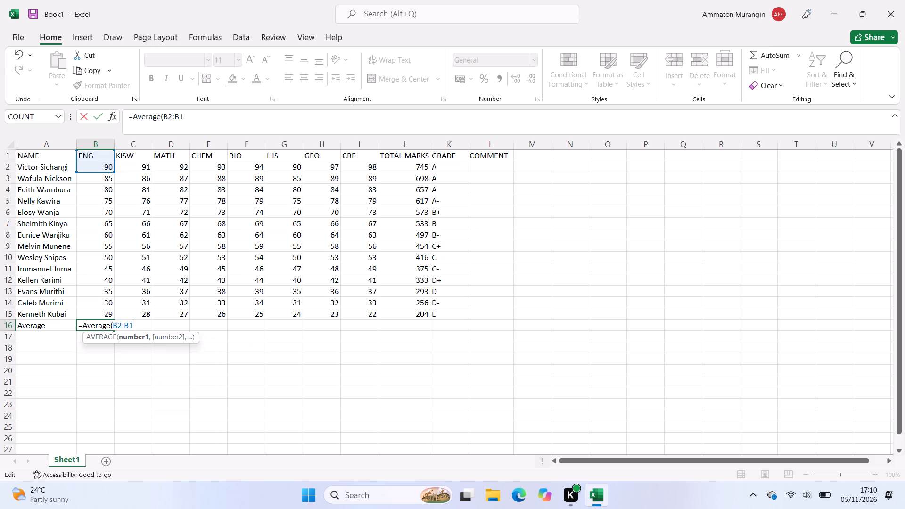
key(5)
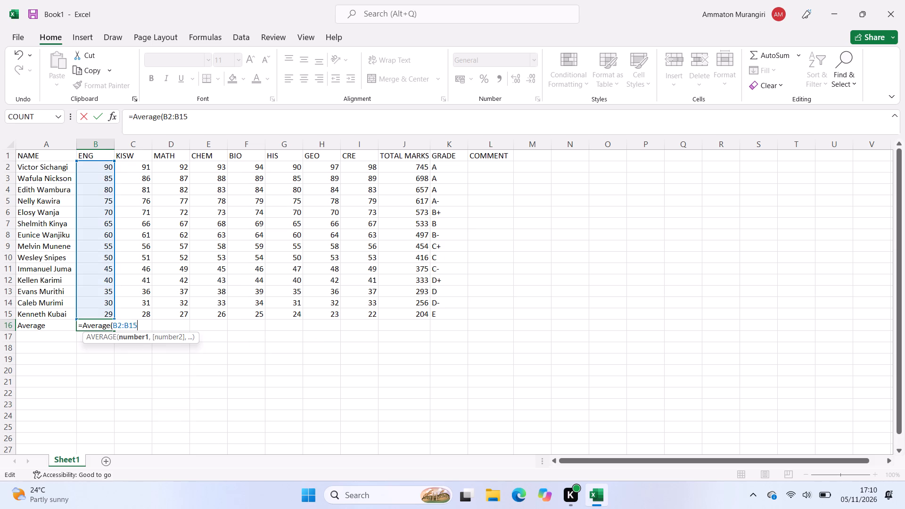
key(shift+parenright)
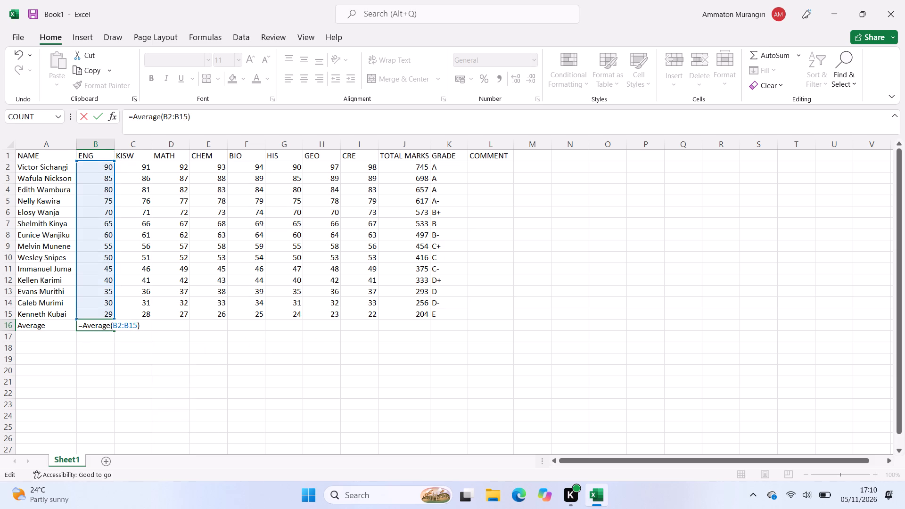
key(Return)
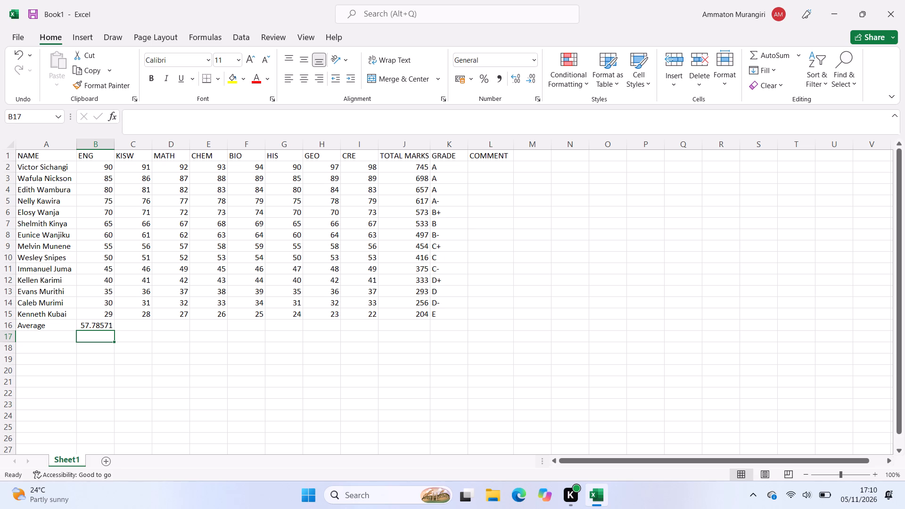
Fill the B16 average formula across the Average row through J16, the TOTAL MARKS column.
click(102, 327)
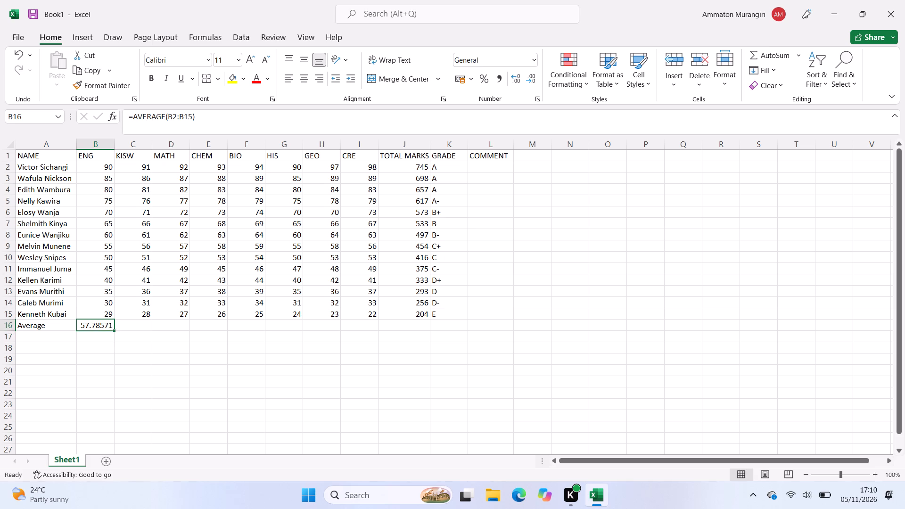
drag(114, 331, 288, 344)
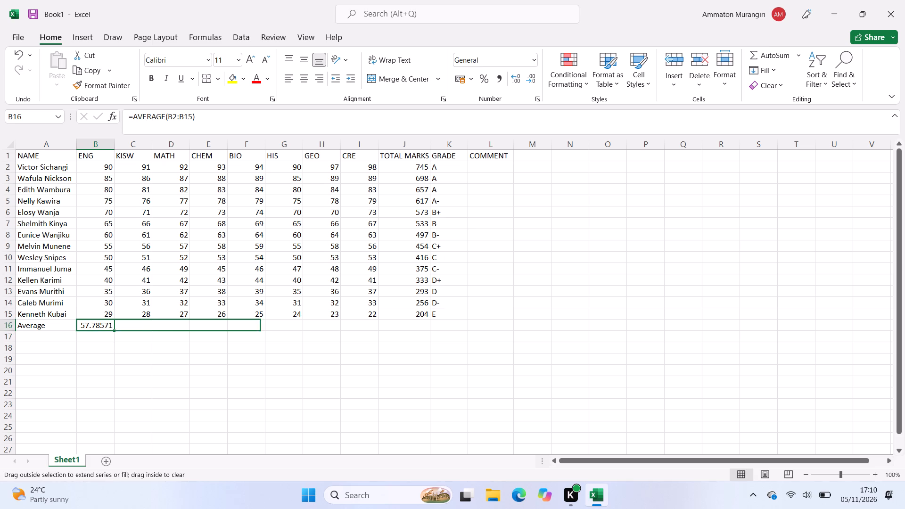
drag(288, 344, 416, 340)
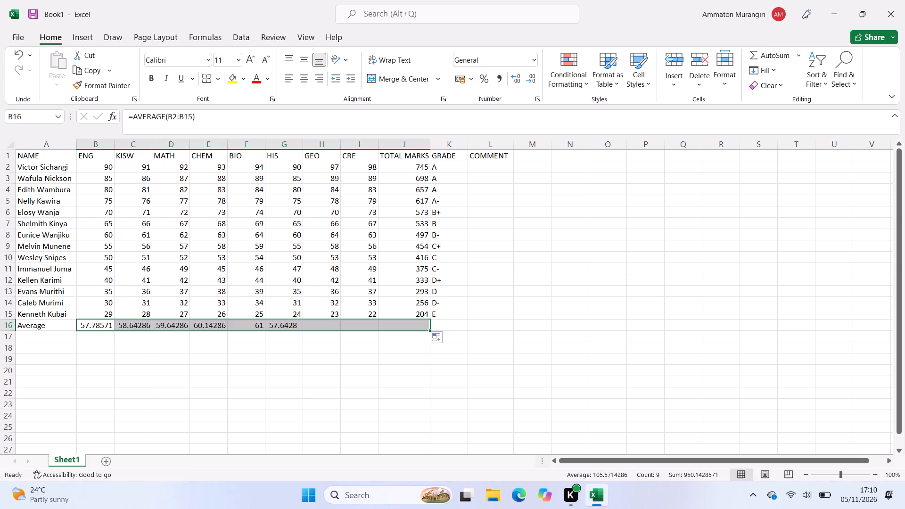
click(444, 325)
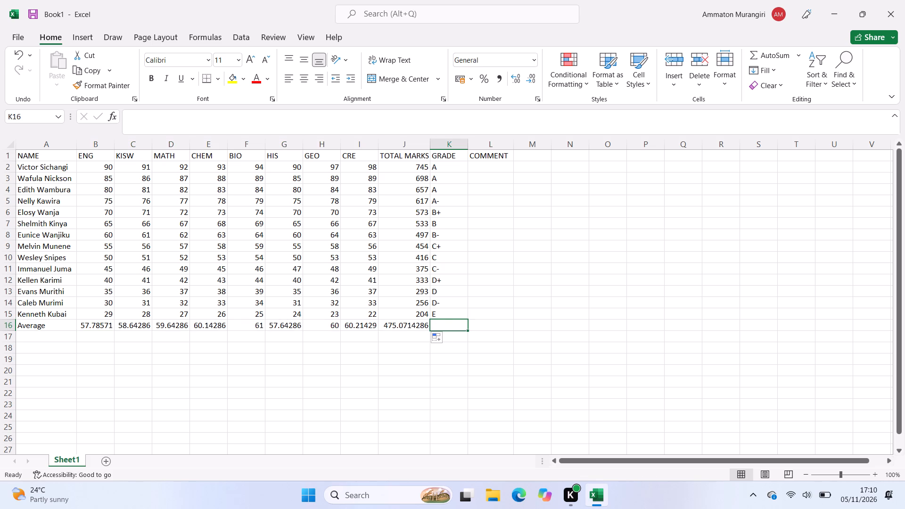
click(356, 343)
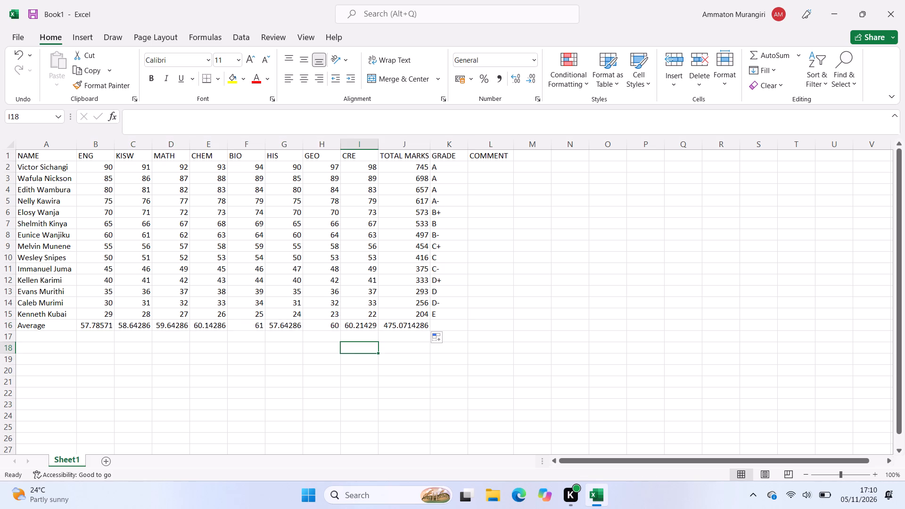
Enter the row label "Max in Kisw" in cell A17, below the Average label.
click(62, 338)
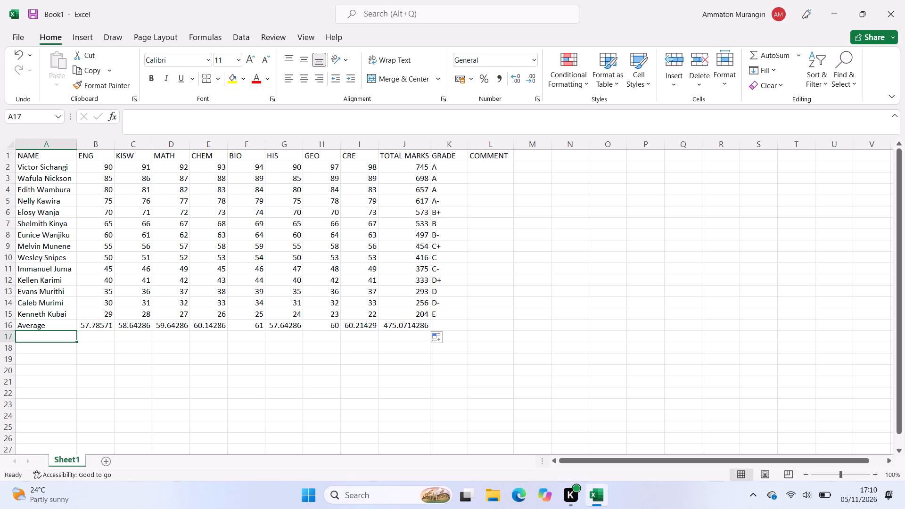
click(49, 339)
text(MA)
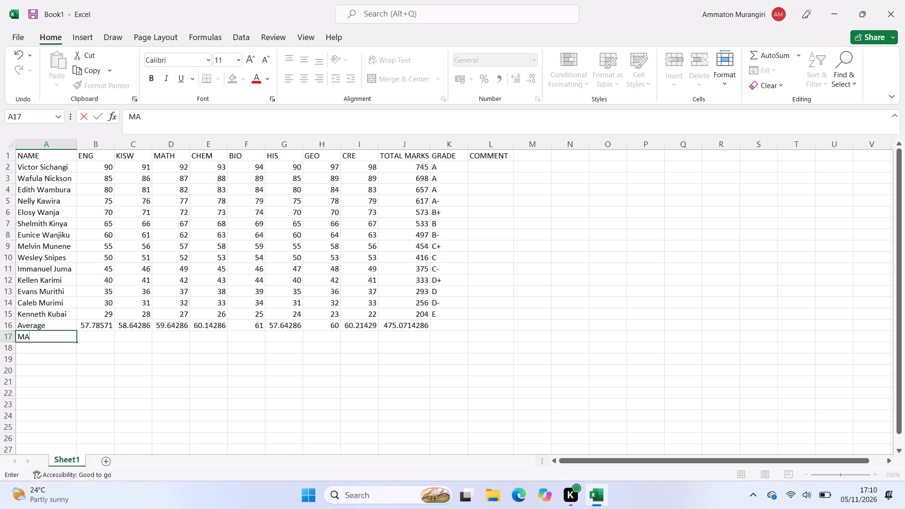
key(BackSpace)
key(a)
text(X)
key(space)
key(BackSpace)
key(BackSpace)
key(BackSpace)
key(a)
text(x)
key(space)
text(in)
key(space)
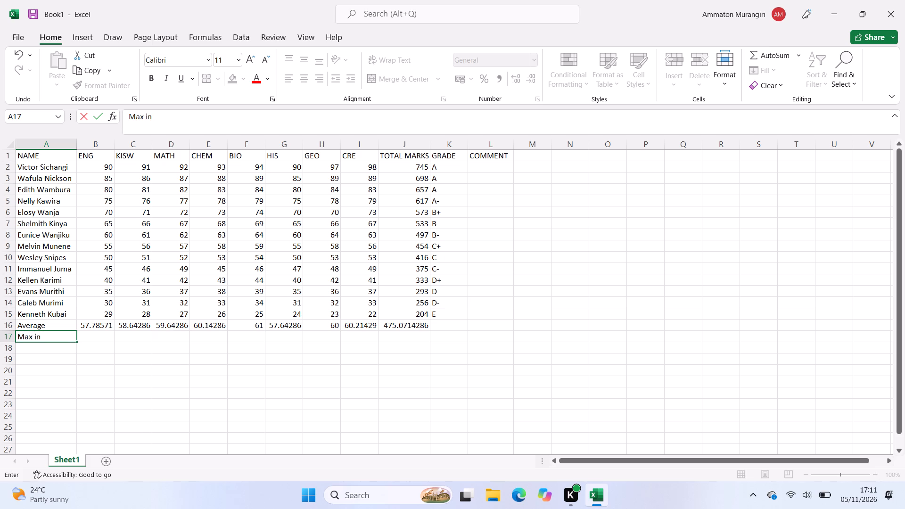
key(i)
text(sw)
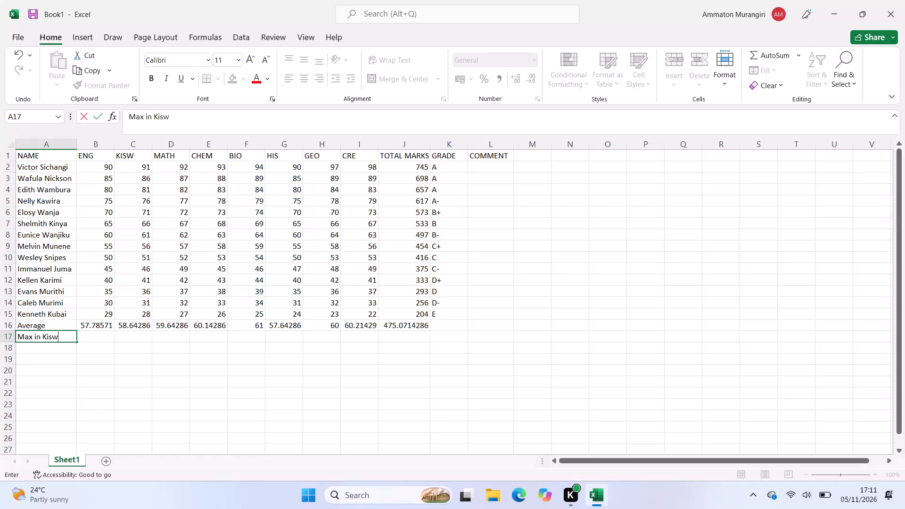
key(Right)
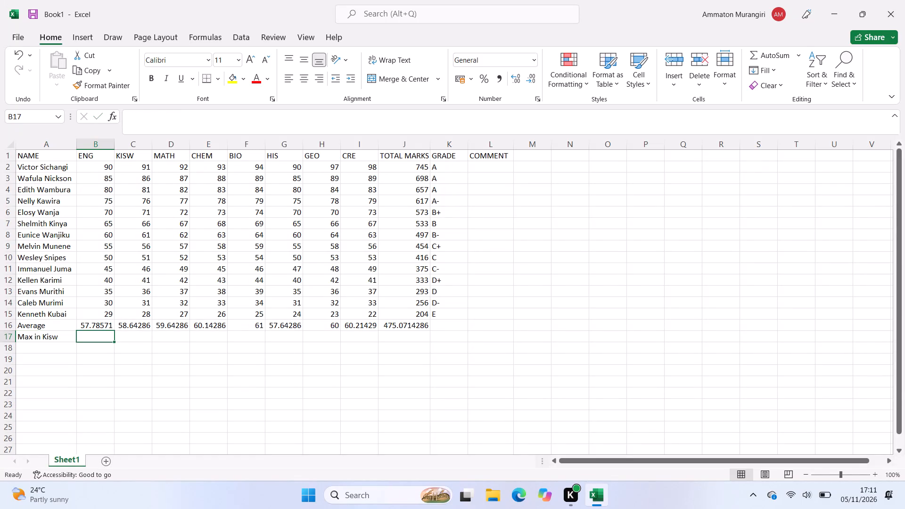
Enter the formula =MAX(C2:C15) in B17 to get the highest KISW mark.
key(equal)
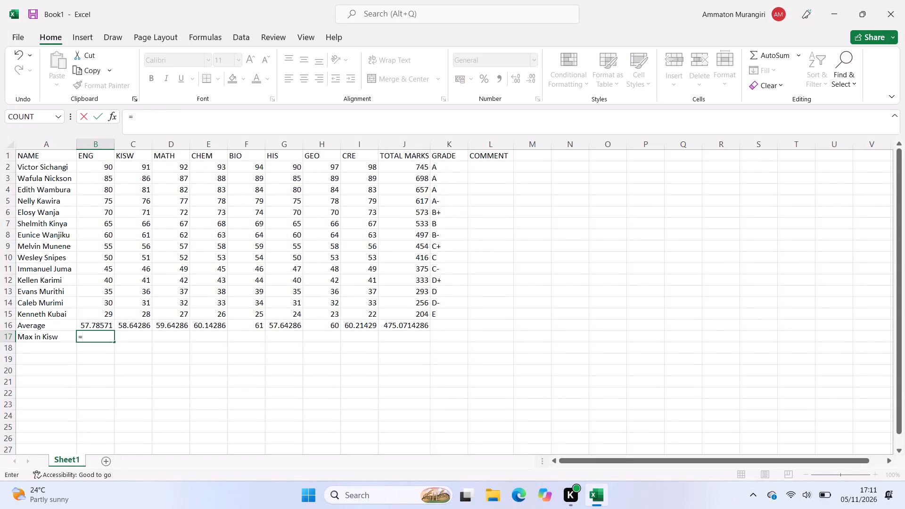
text(max)
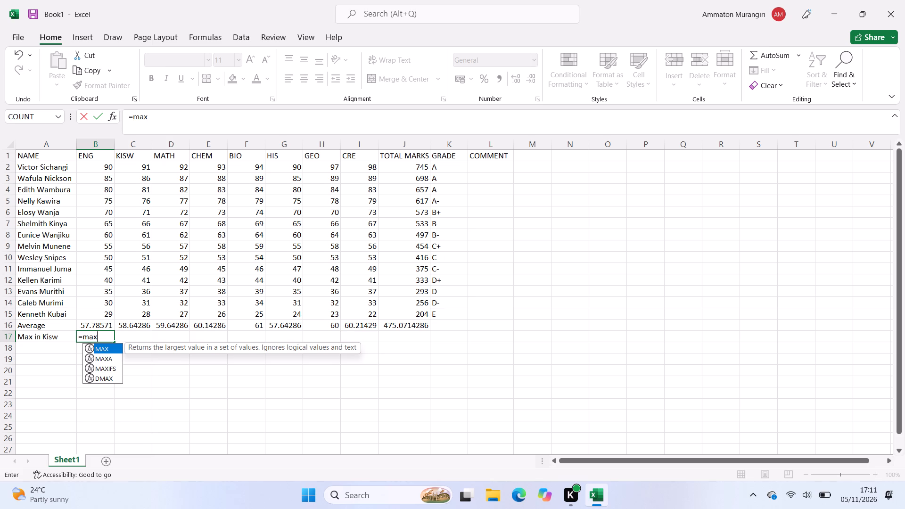
text((c)
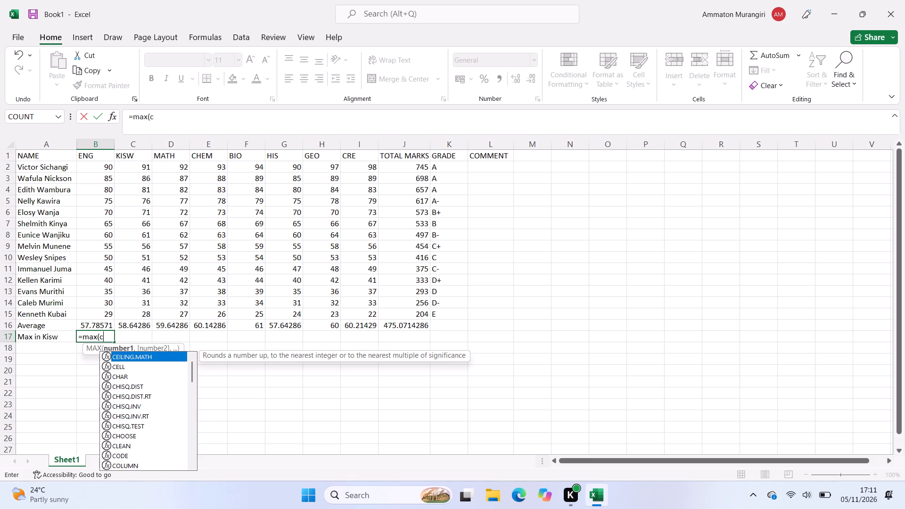
key(2)
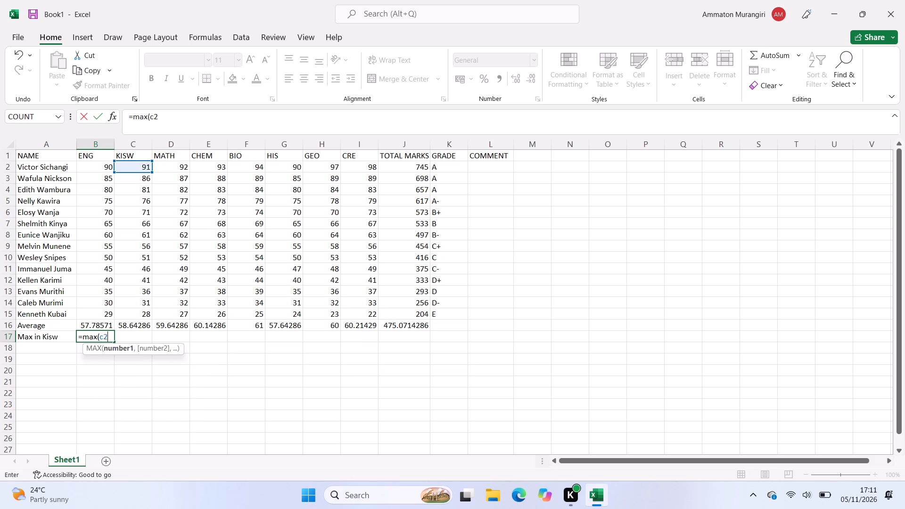
key(shift+quotedbl)
key(shift+BackSpace)
key(shift+colon)
text(c1)
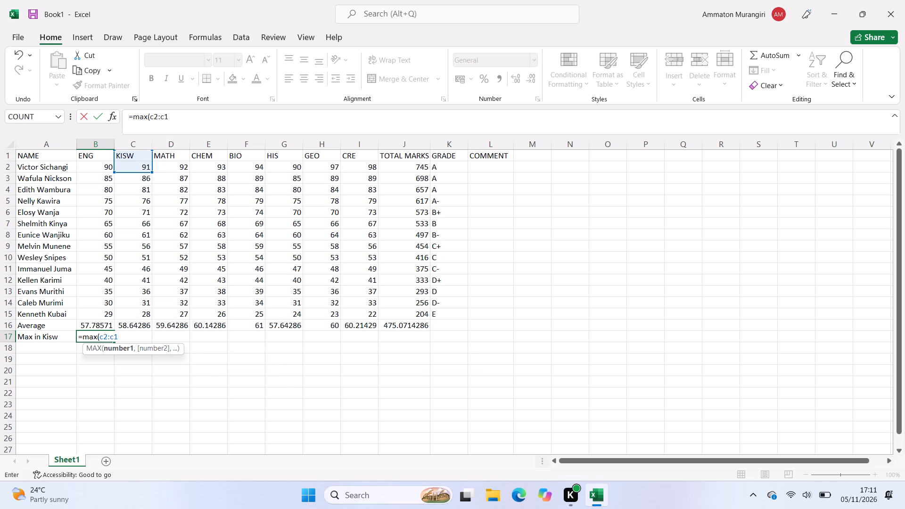
key(5)
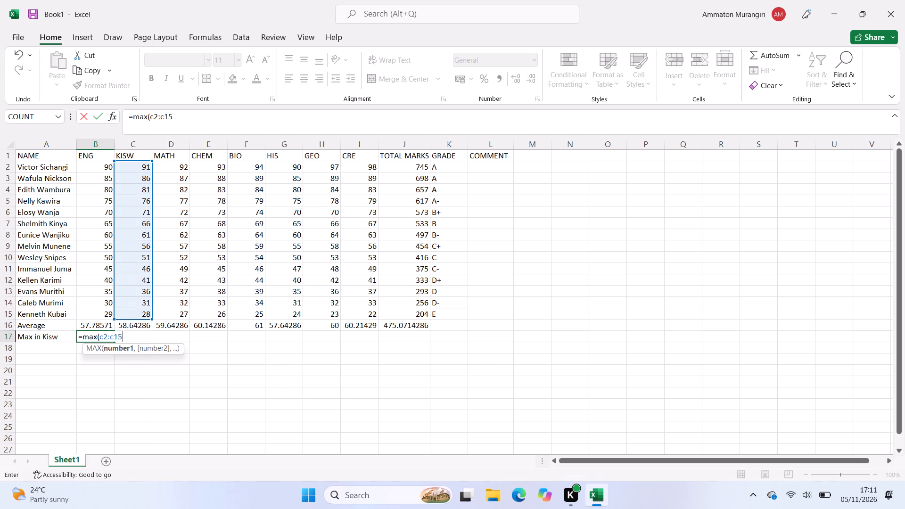
key(shift+parenright)
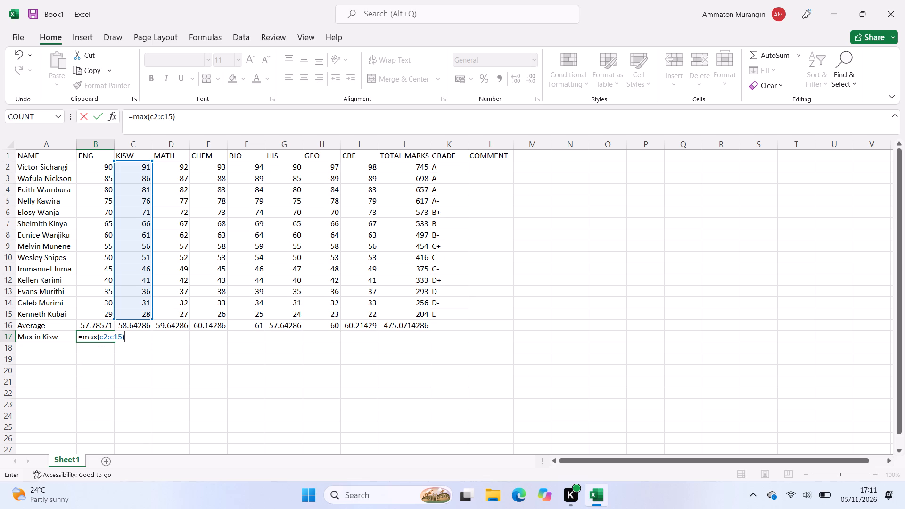
key(Return)
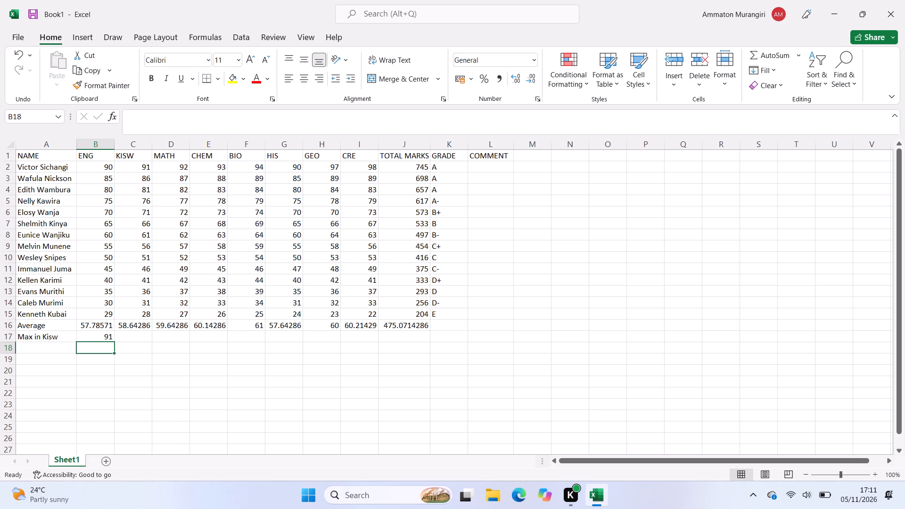
Enter the row label "Min in maths" in cell A18, below the Max in Kisw label.
click(40, 349)
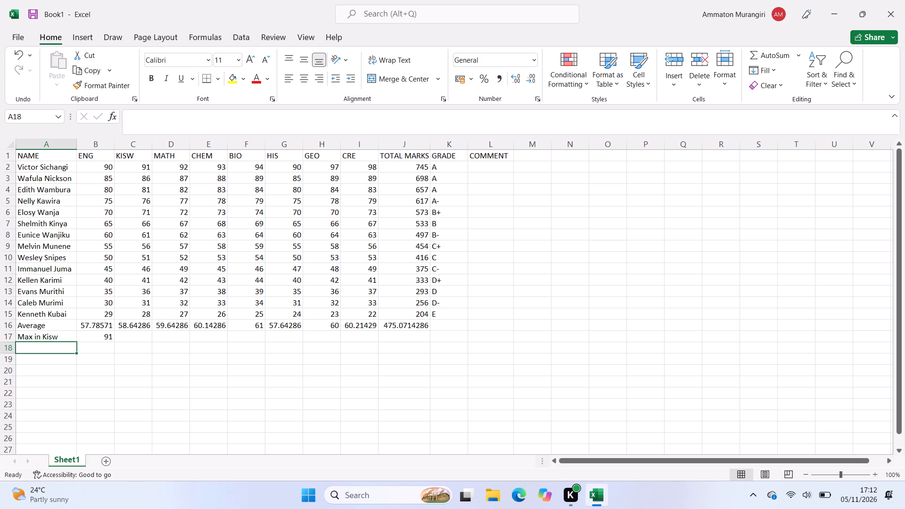
key(m)
key(BackSpace)
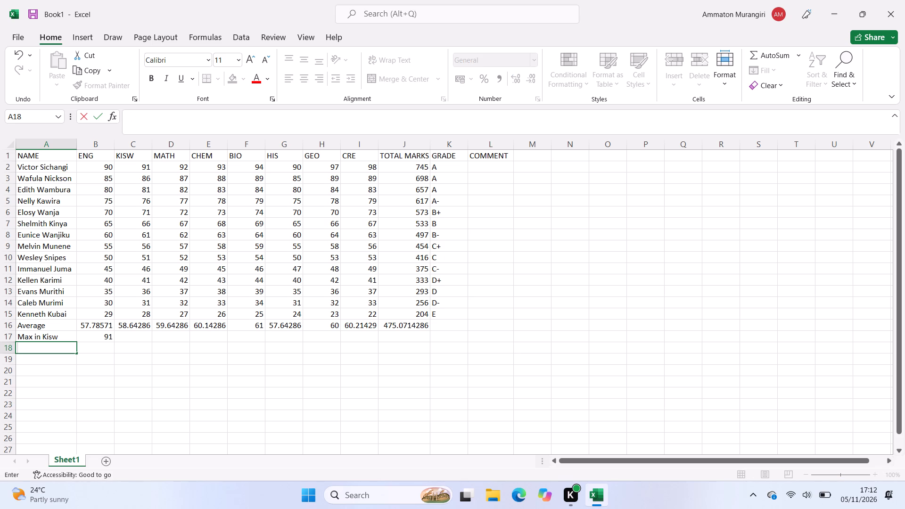
key(m)
text(in in)
key(space)
text(maths)
Enter the formula =MIN(D2:D15) in B18 to get the lowest MATH mark.
click(99, 350)
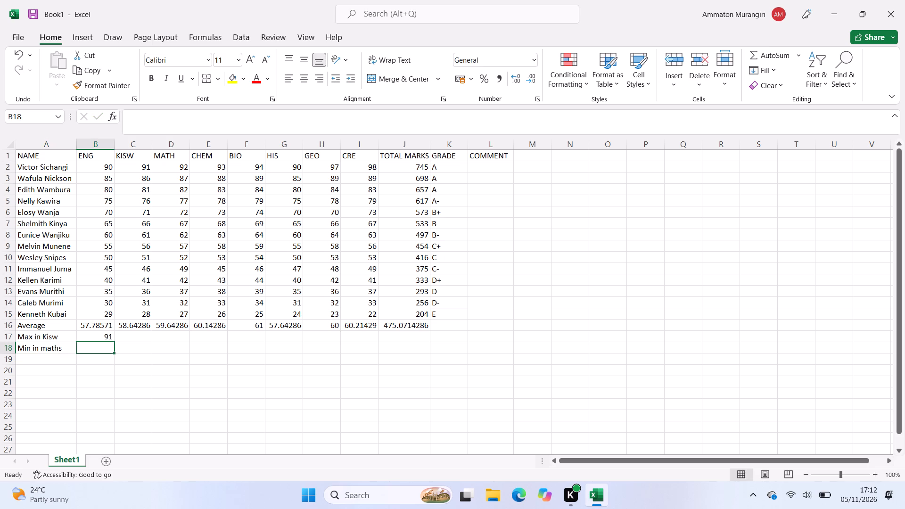
key(equal)
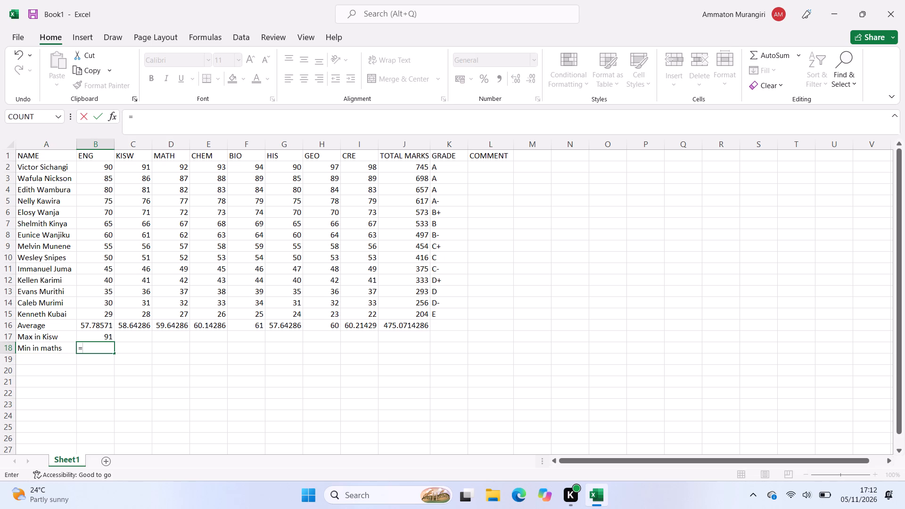
text(mi)
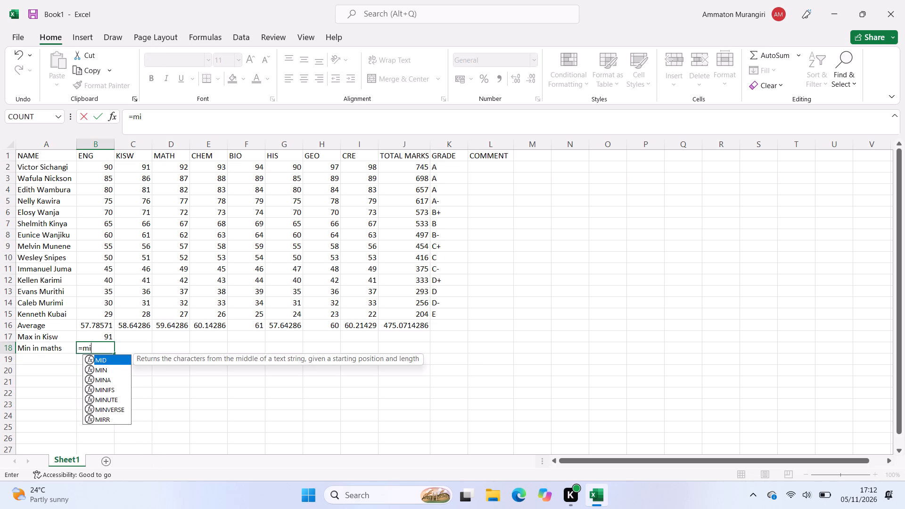
key(n)
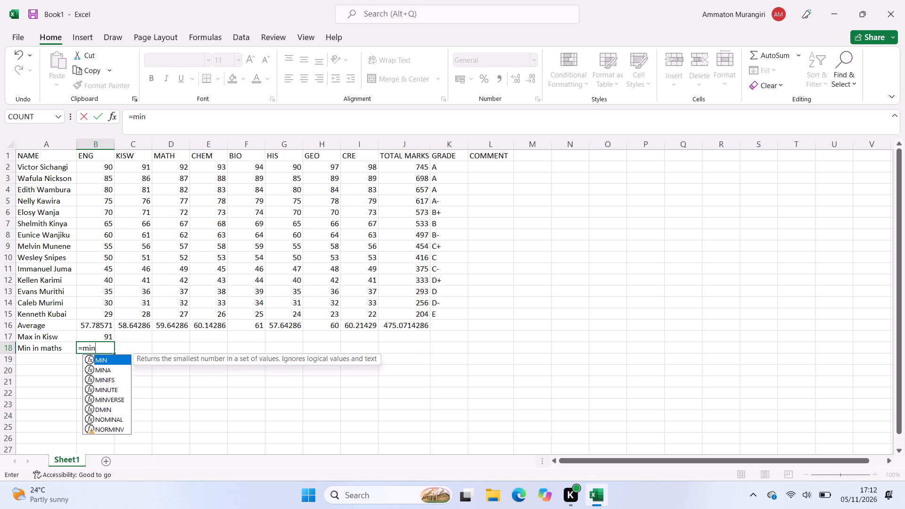
key(shift+parenleft)
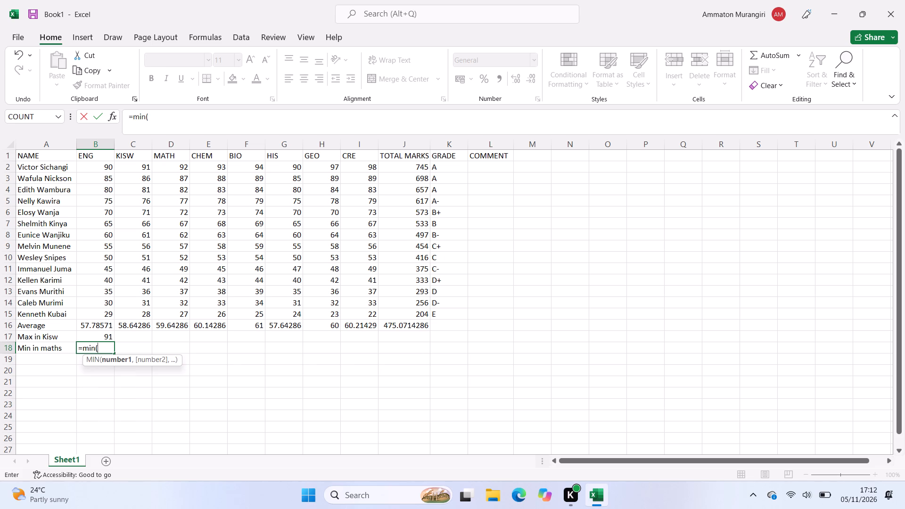
text(d2)
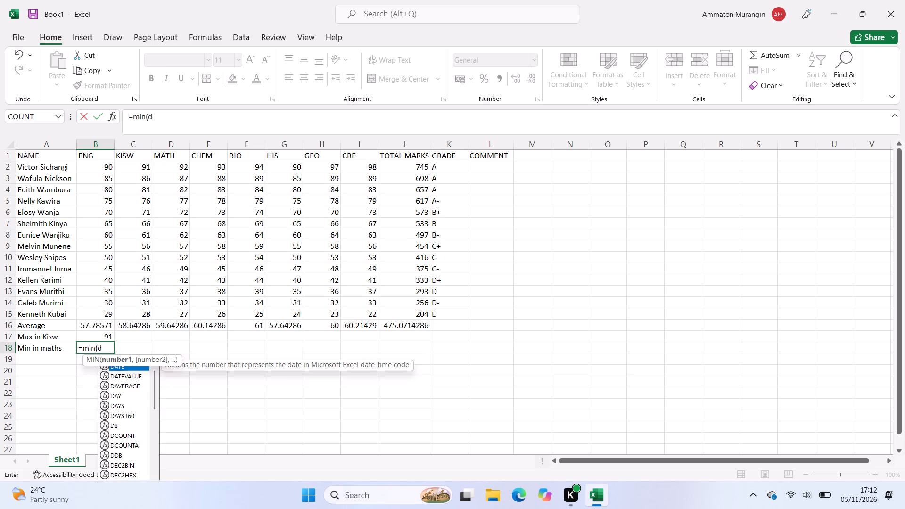
key(shift+colon)
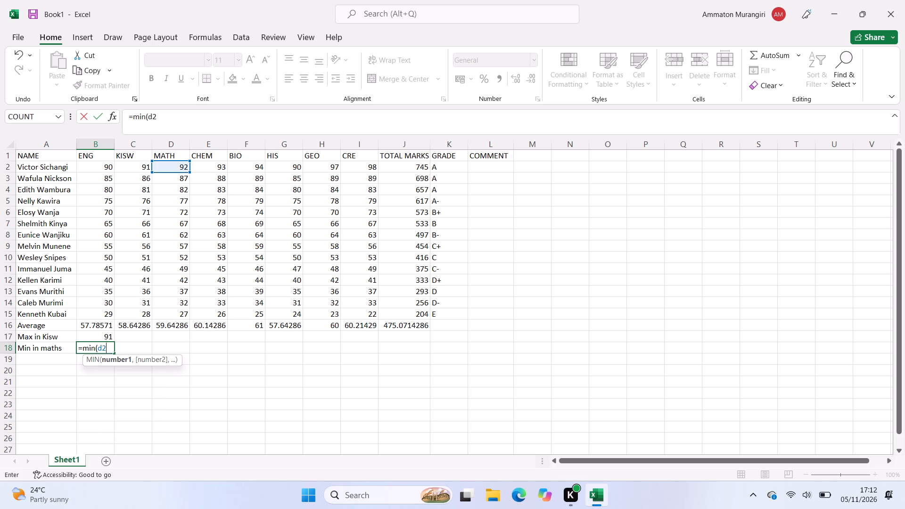
key(d)
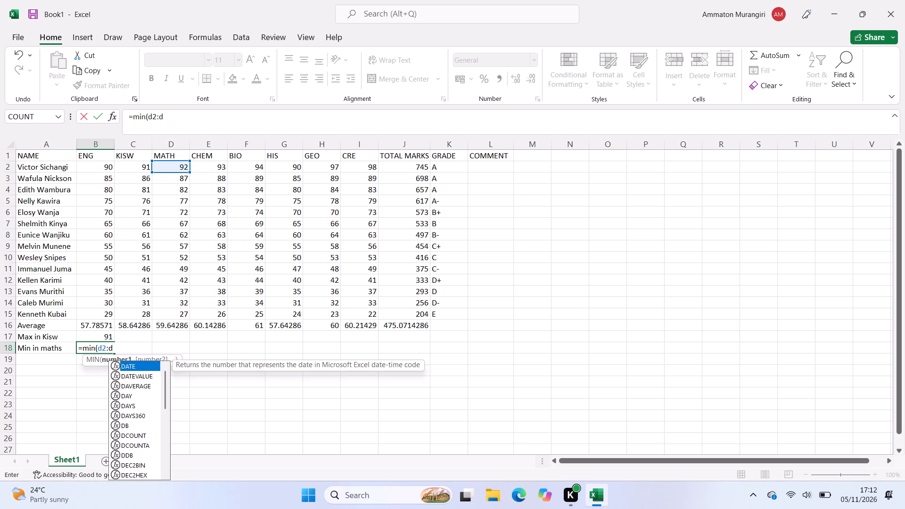
text(15)
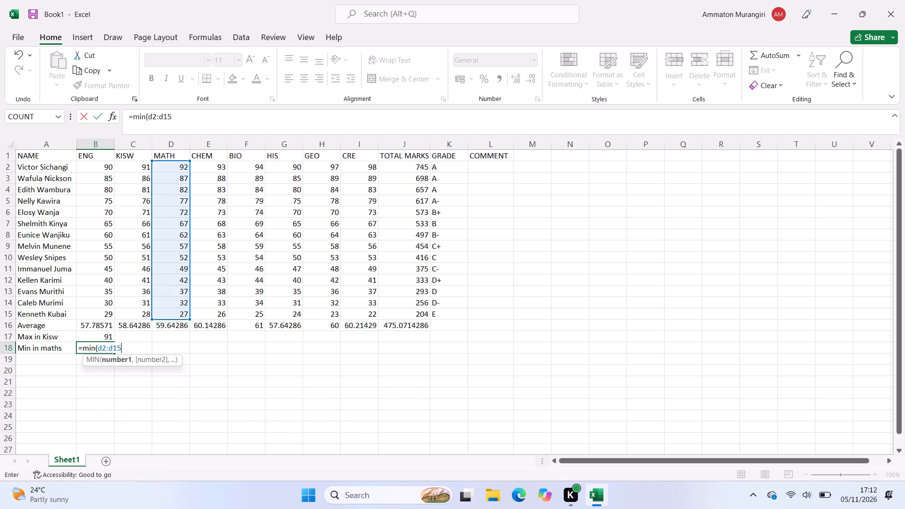
key(shift+parenright)
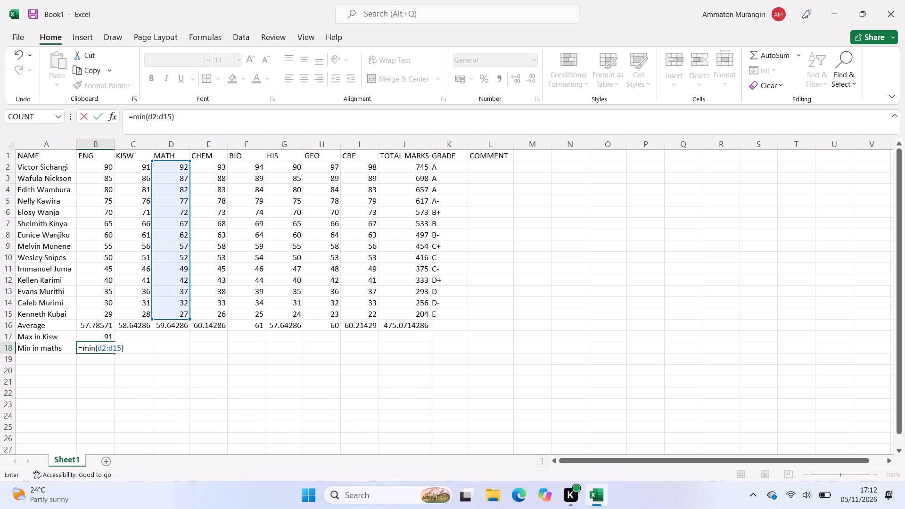
key(Return)
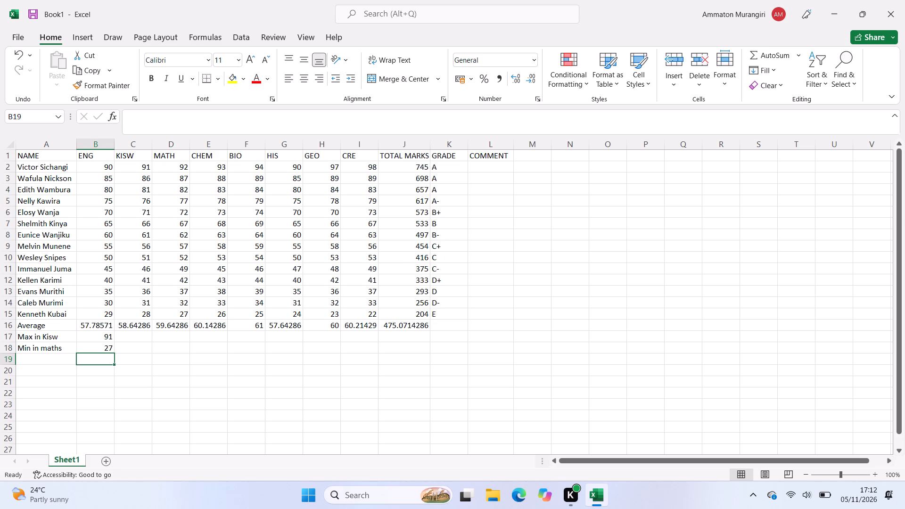
Enter the row label "Count" in cell A19, below the Min in maths label.
click(51, 359)
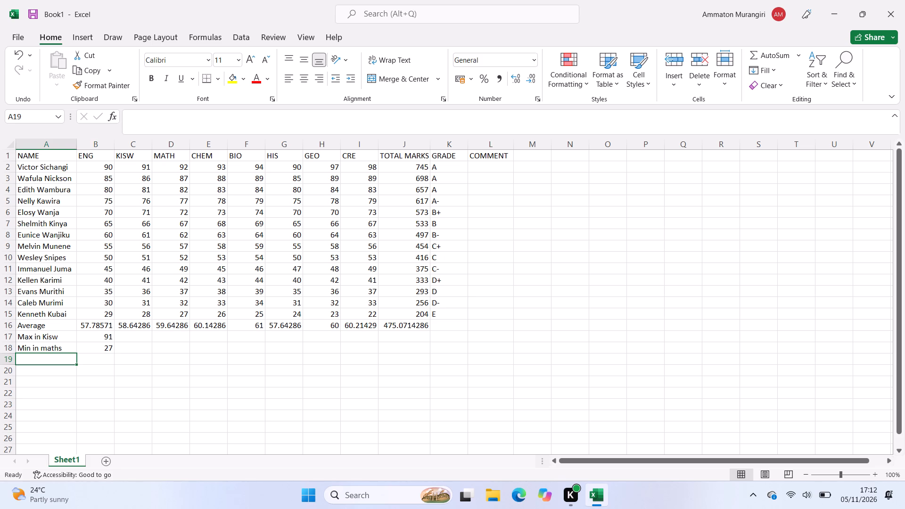
text(couj)
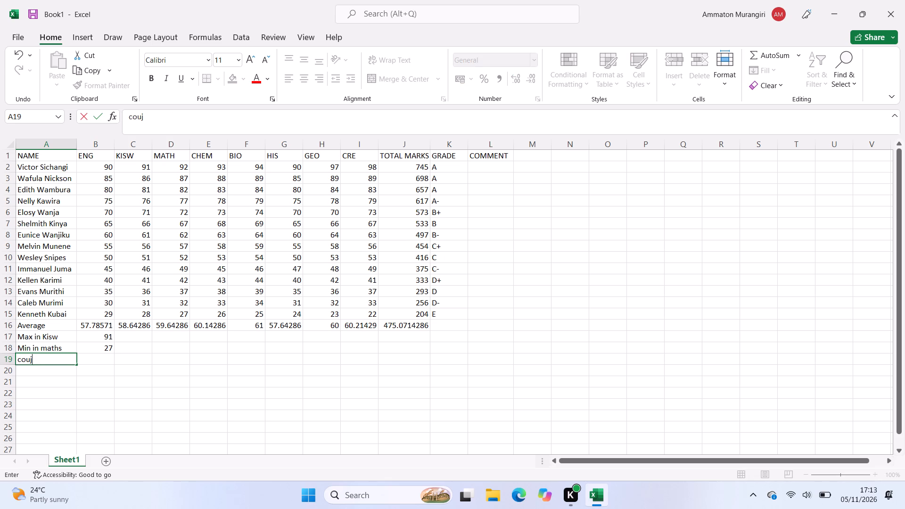
key(BackSpace)
key(BackSpace)
key(BackSpace)
key(BackSpace)
text(ount)
key(shift+parenleft)
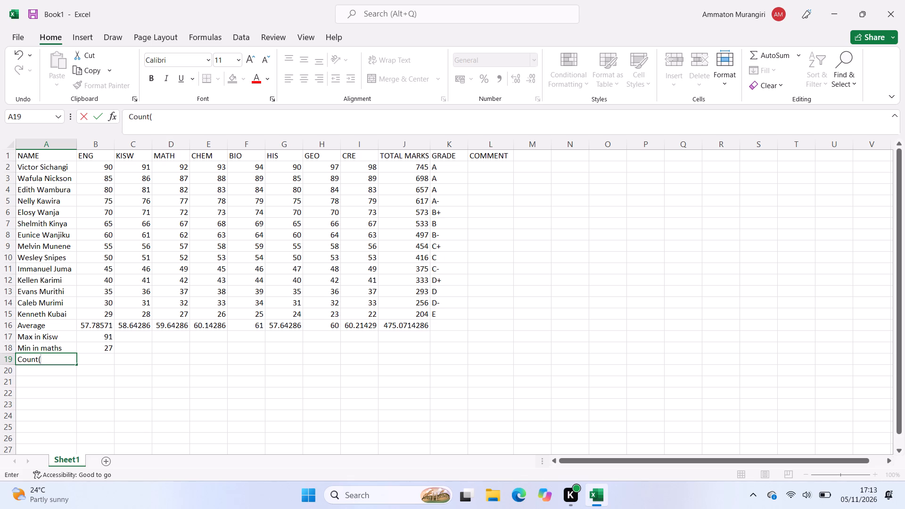
key(BackSpace)
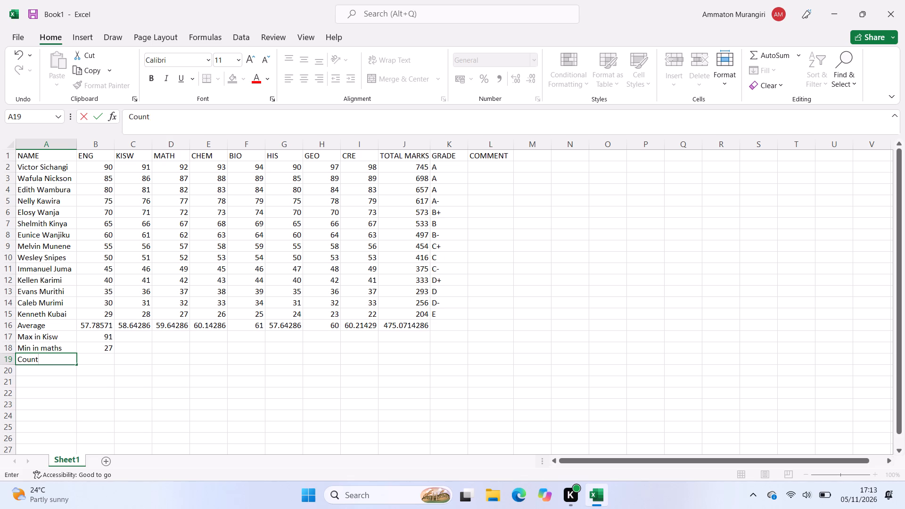
Enter the formula =COUNT(B2:B15) in B19 to count the students' ENG marks.
click(89, 360)
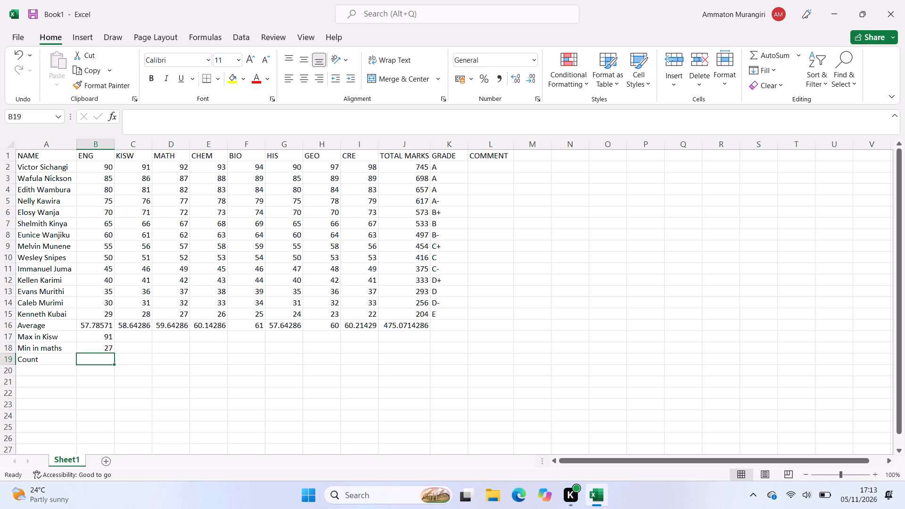
key(equal)
text(cou)
text(nt)
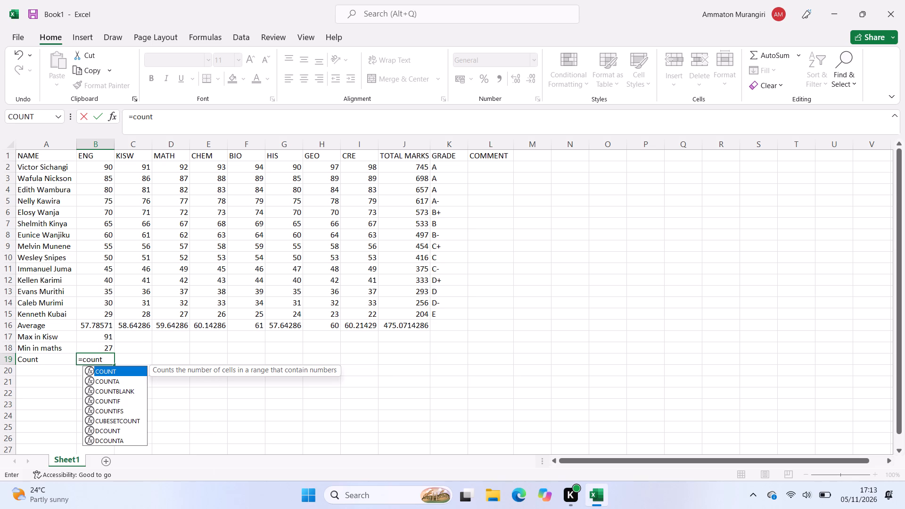
key(shift+parenleft)
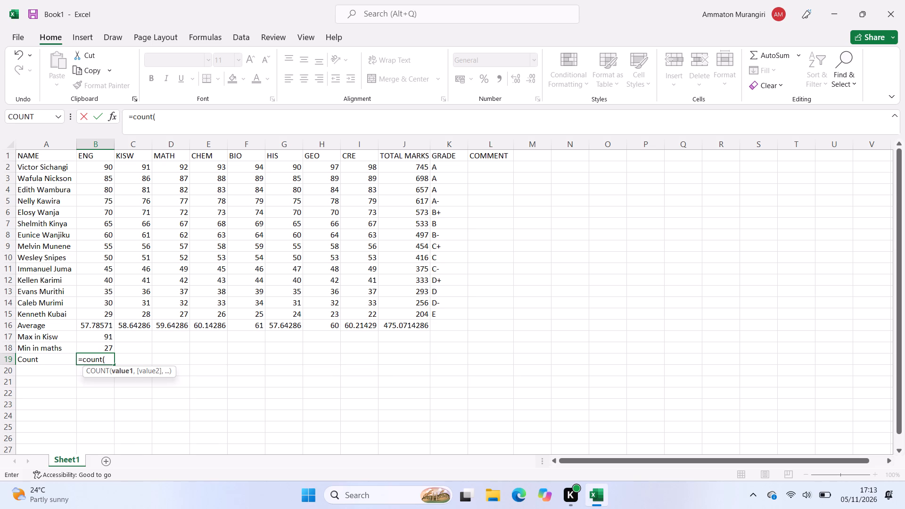
key(equal)
key(BackSpace)
key(b)
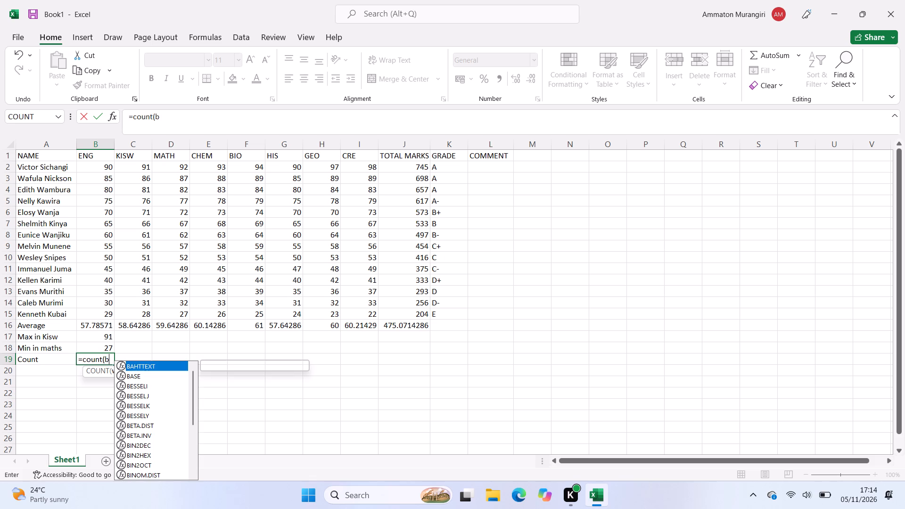
key(2)
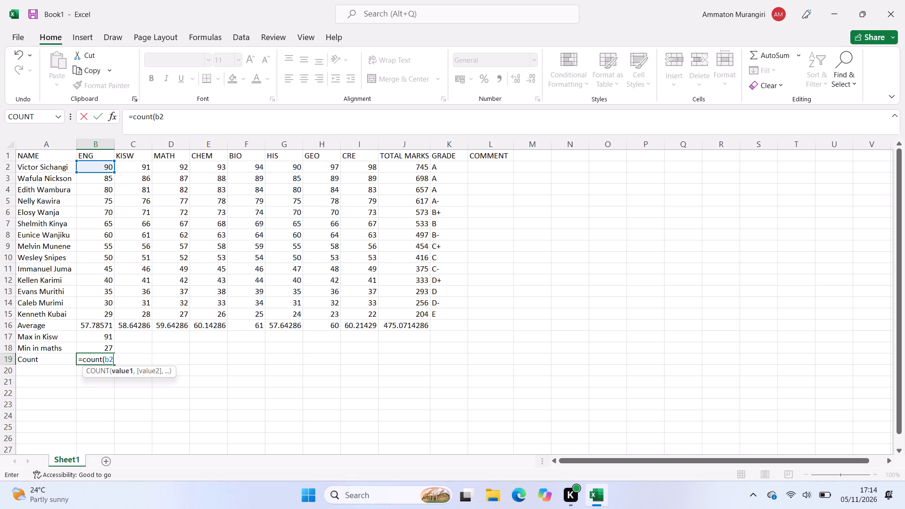
key(shift+colon)
text(b2)
key(BackSpace)
key(1)
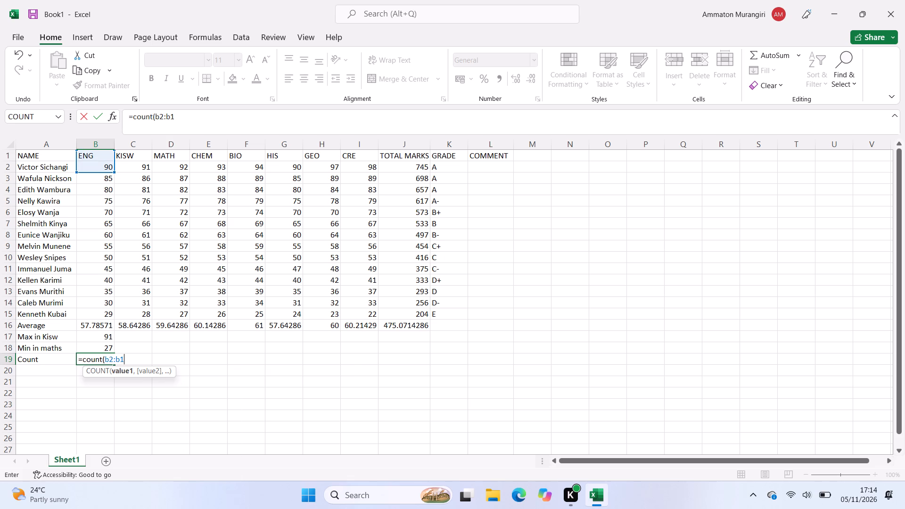
key(5)
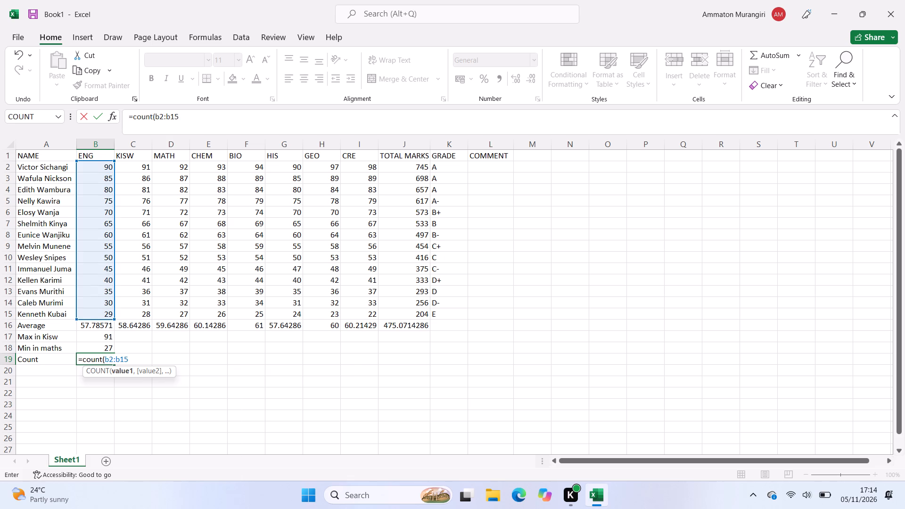
key(shift+parenright)
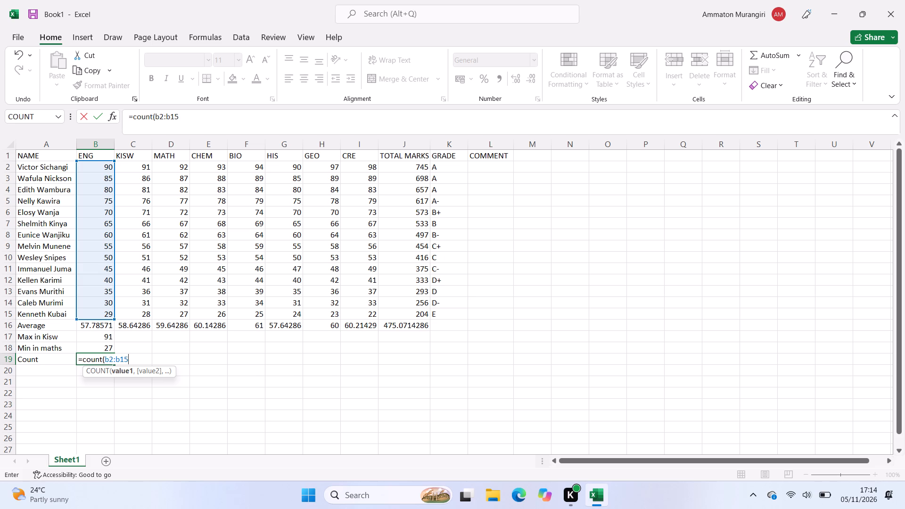
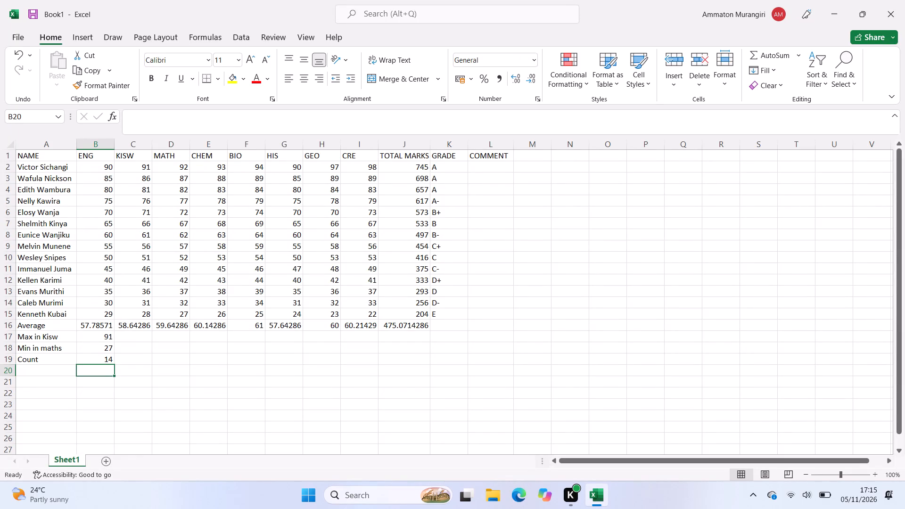
Fill the COUNT formula from B19 across row 19 through the TOTAL MARKS column, to J19.
click(104, 363)
click(103, 361)
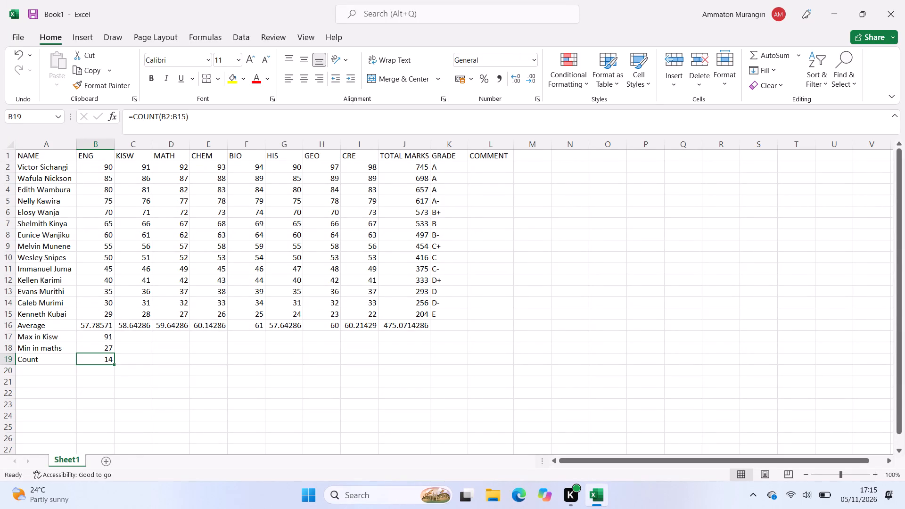
drag(111, 365, 198, 367)
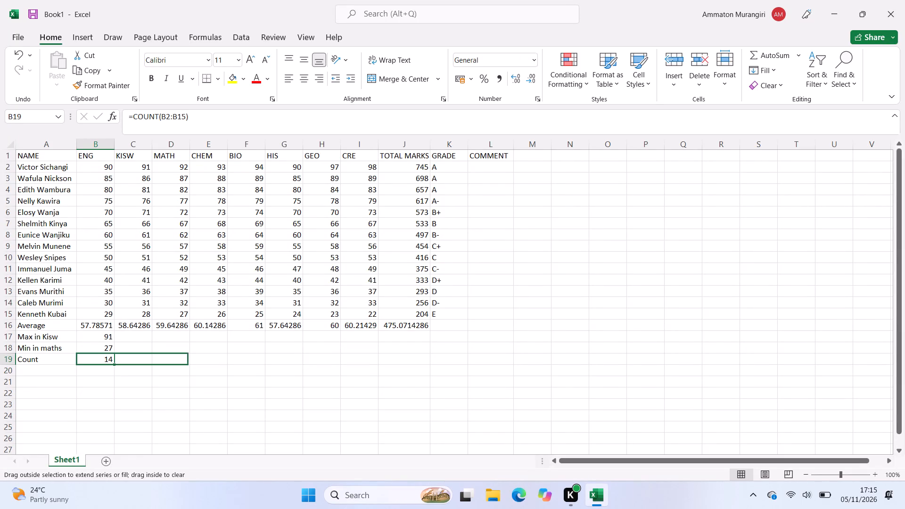
drag(198, 367, 424, 360)
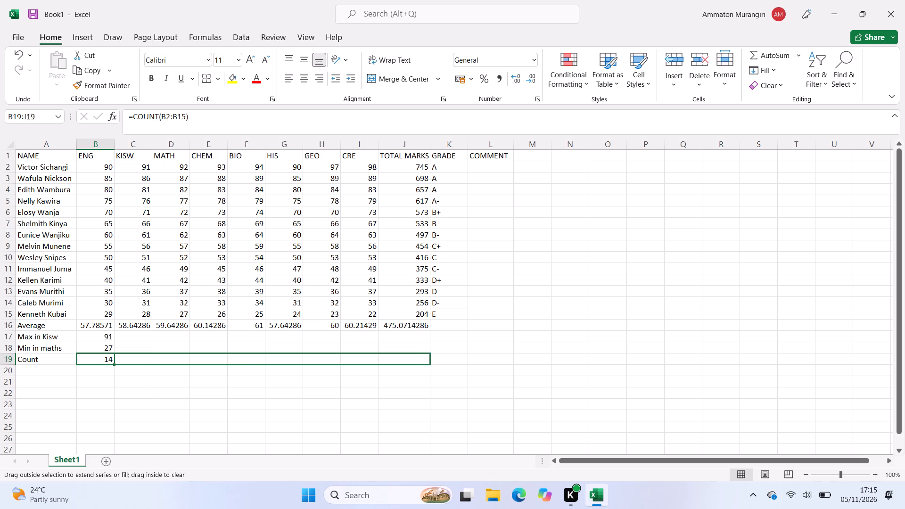
click(398, 372)
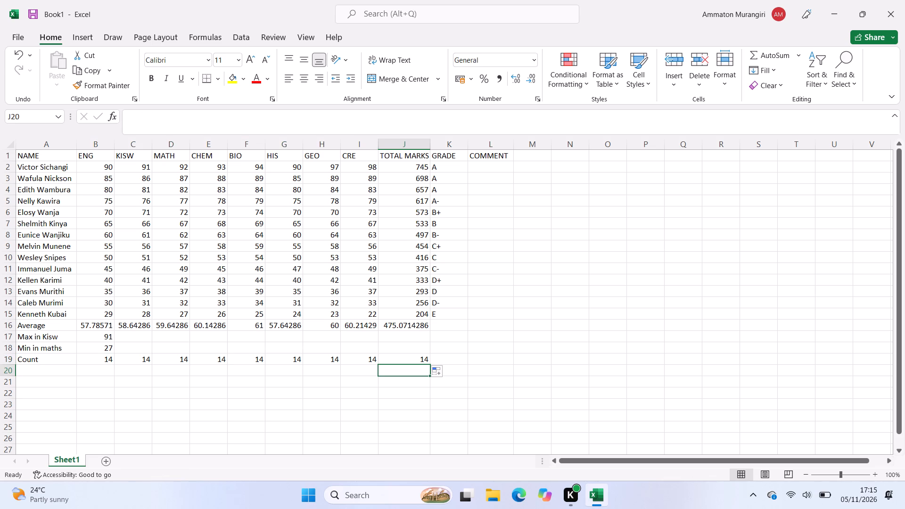
Start an IFS formula in L2, the first COMMENT cell, with J2 as the cell tested: =IFS(J2.
click(481, 171)
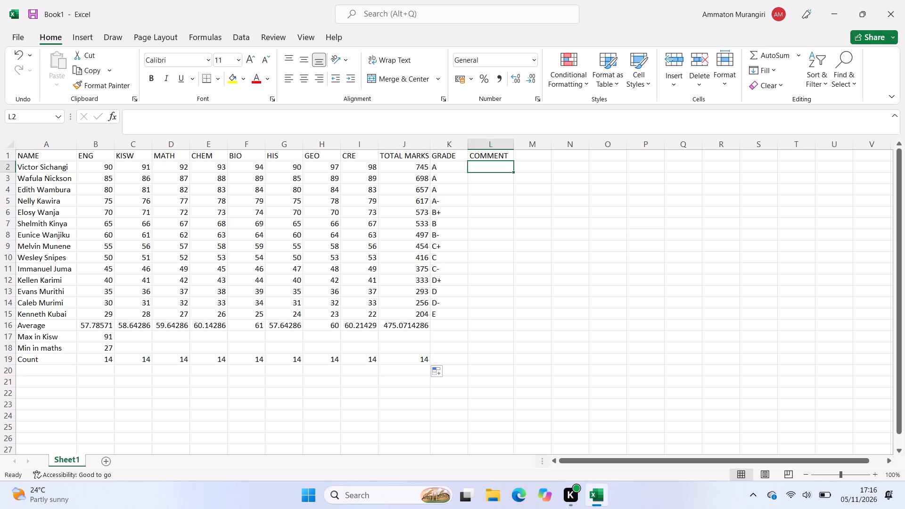
key(equal)
text(ifs)
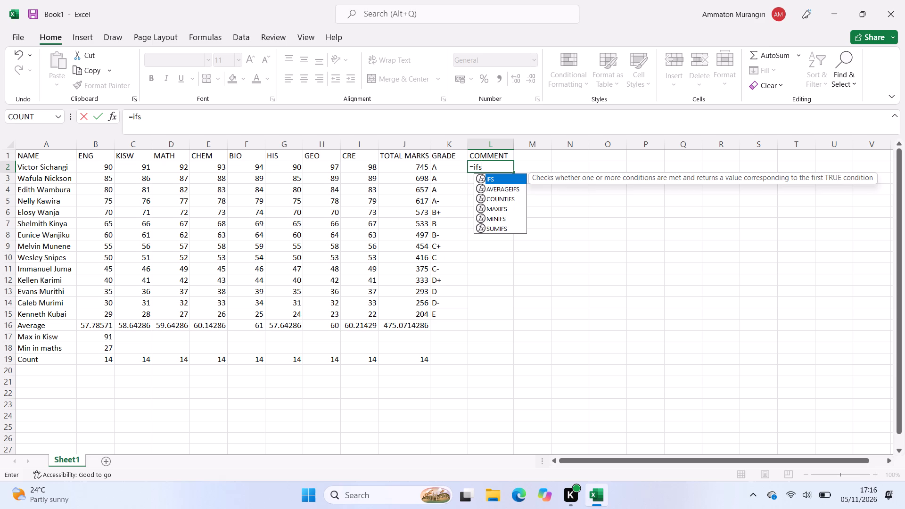
key(shift+parenleft)
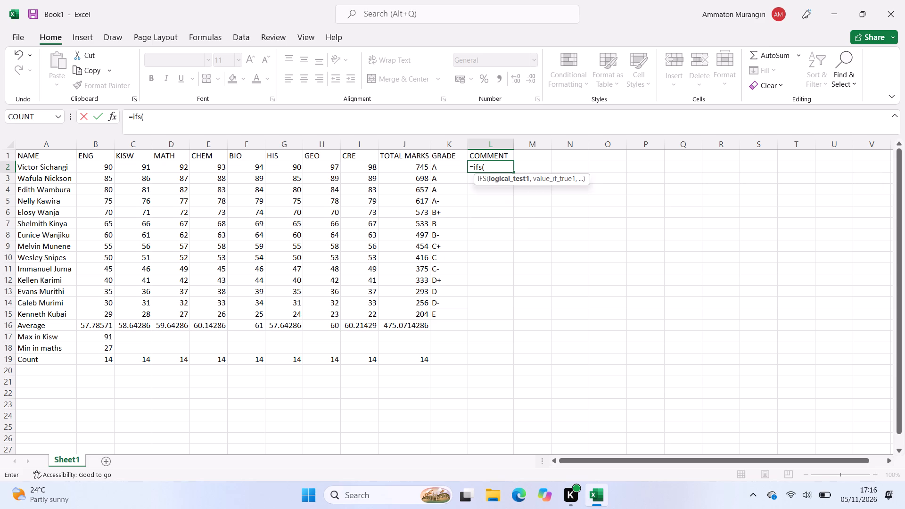
key(i)
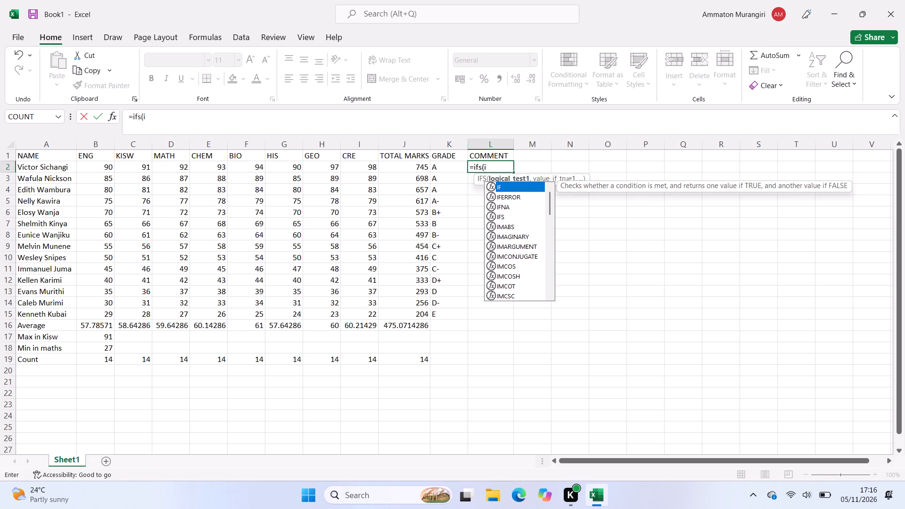
key(BackSpace)
key(BackSpace)
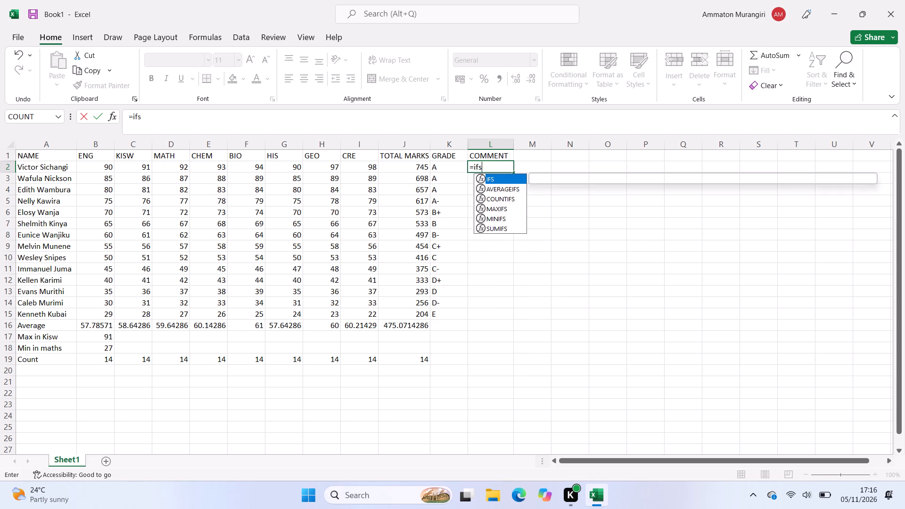
key(BackSpace)
key(BackSpace)
key(BackSpace)
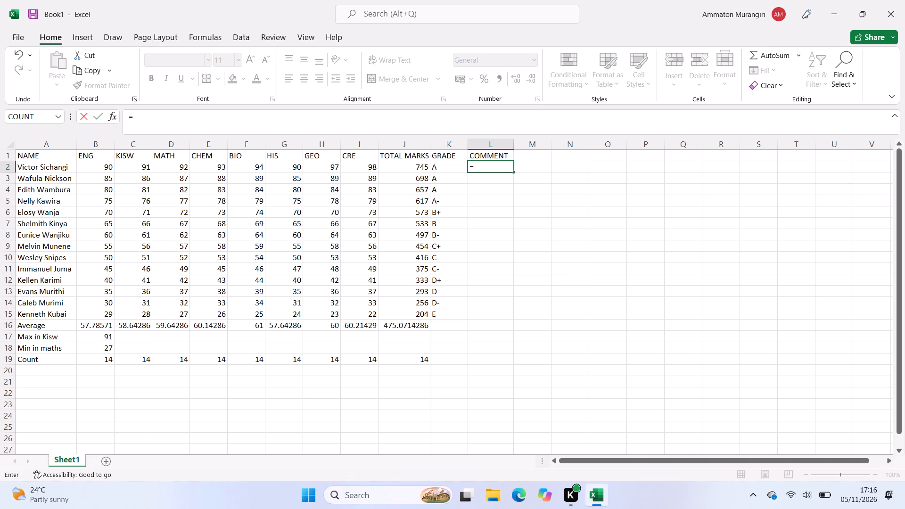
text(fs)
key(BackSpace)
key(BackSpace)
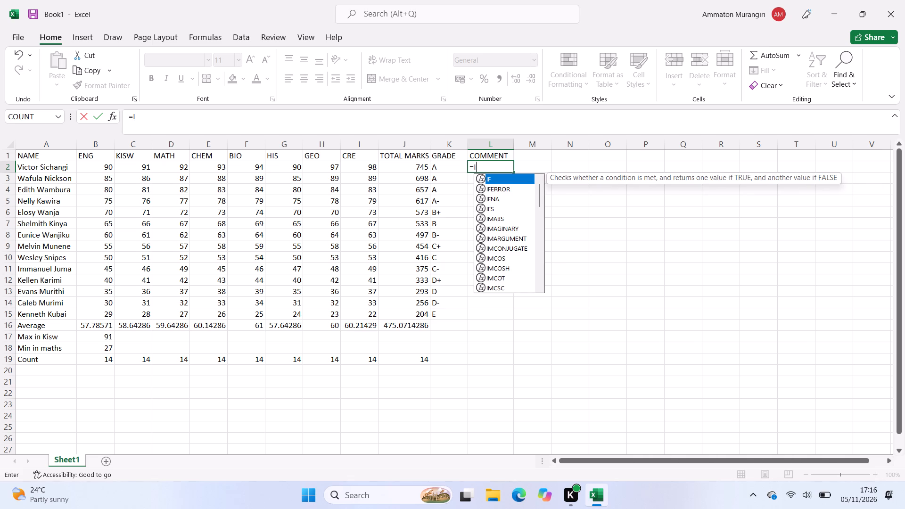
text(fs)
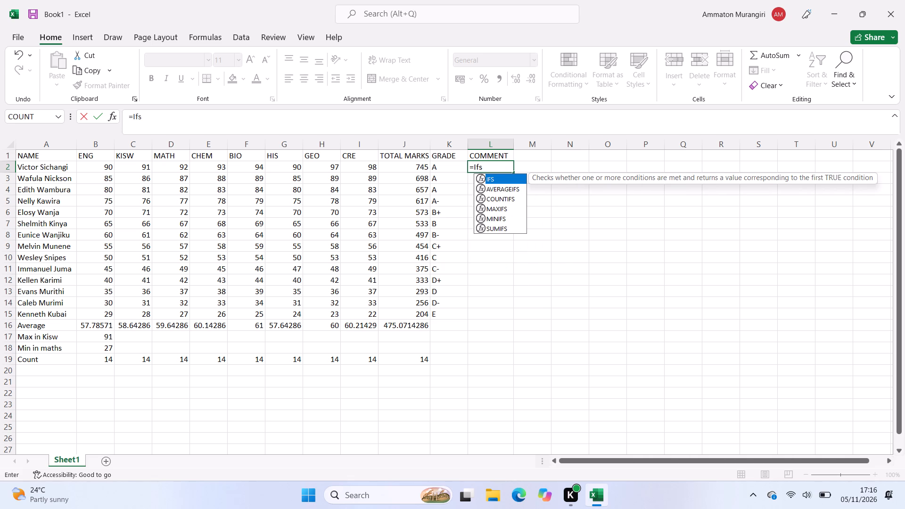
key(BackSpace)
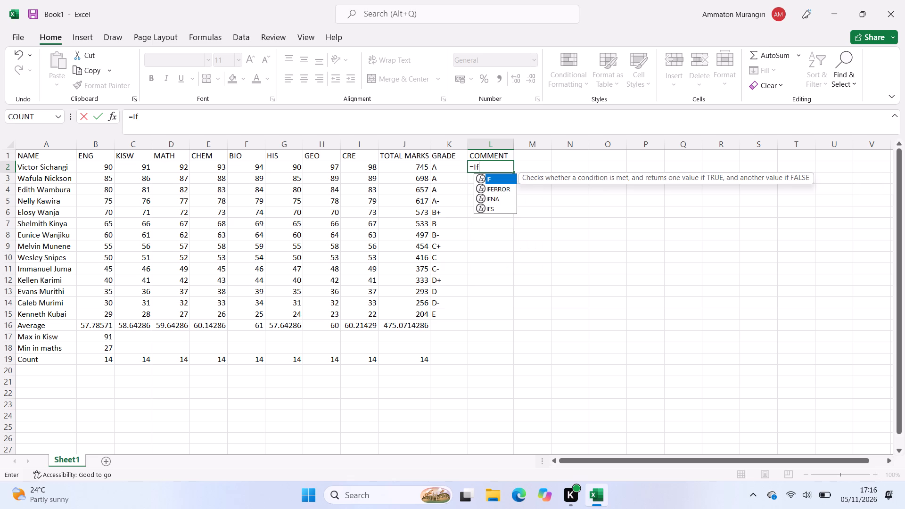
key(BackSpace)
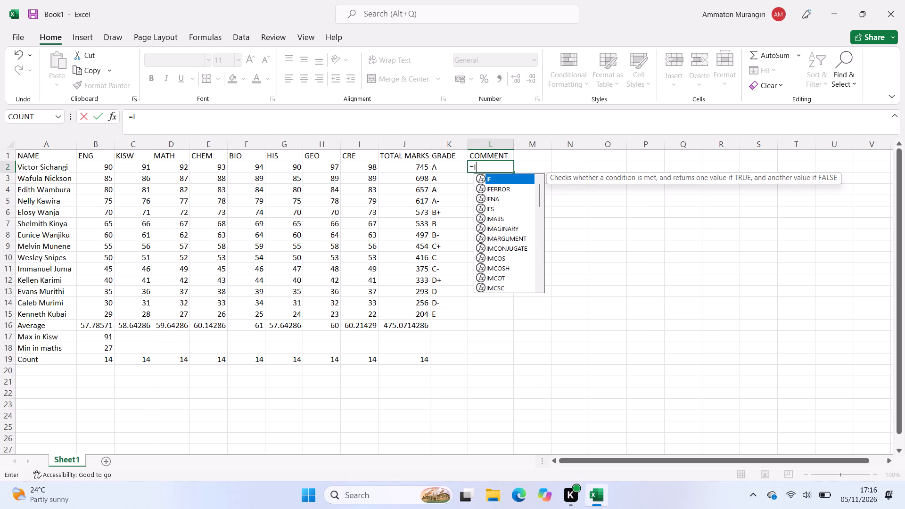
text(FS)
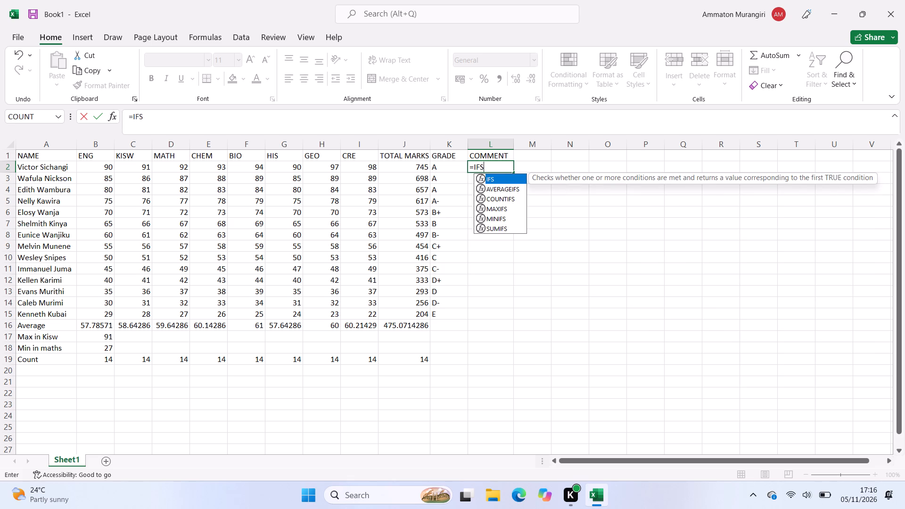
key(shift+parenleft)
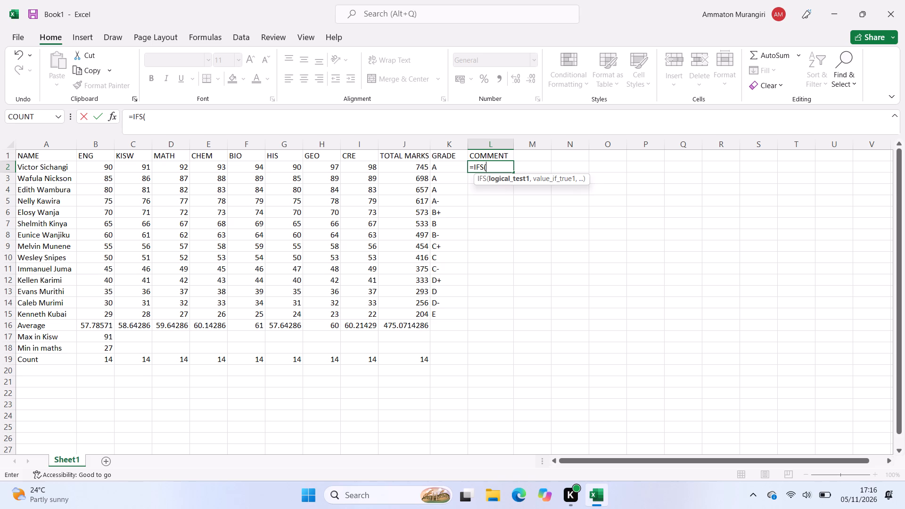
key(comma)
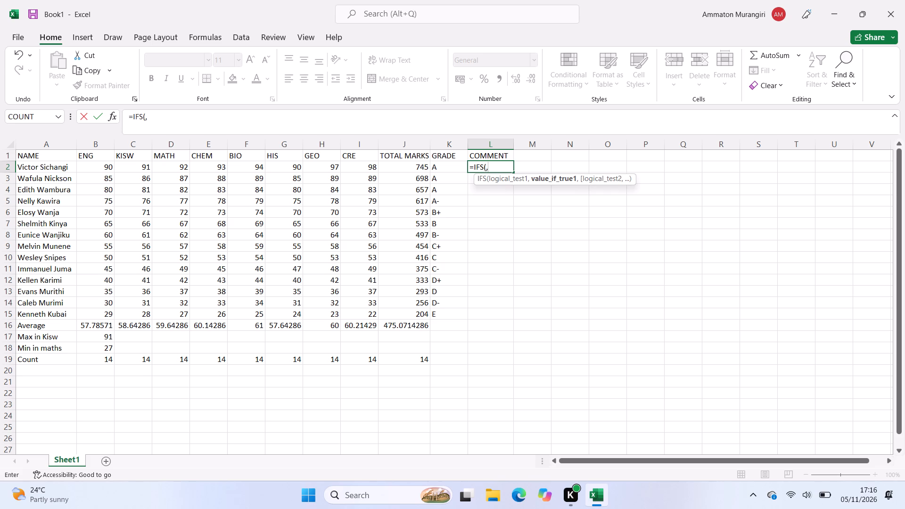
key(BackSpace)
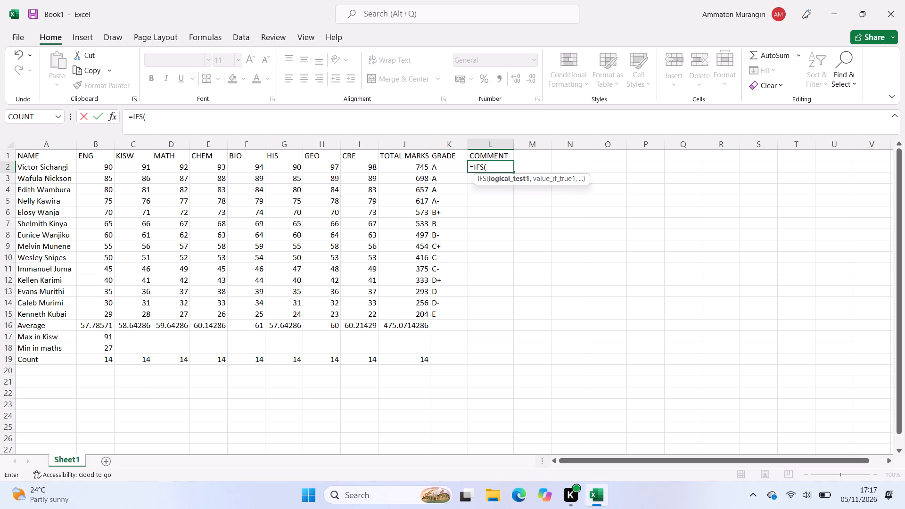
key(j)
key(2)
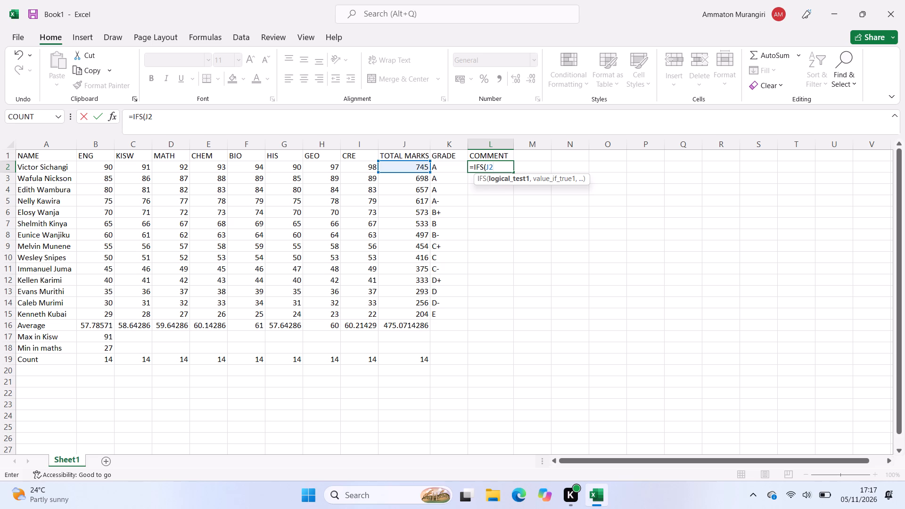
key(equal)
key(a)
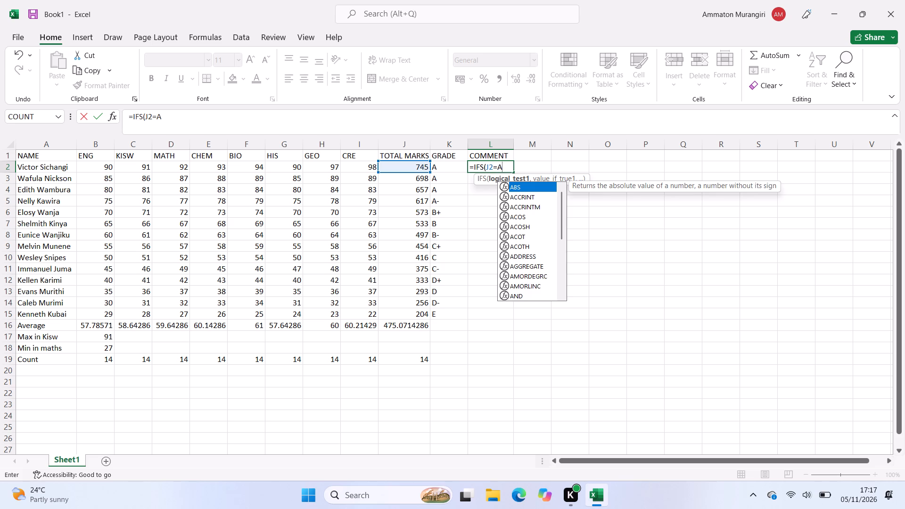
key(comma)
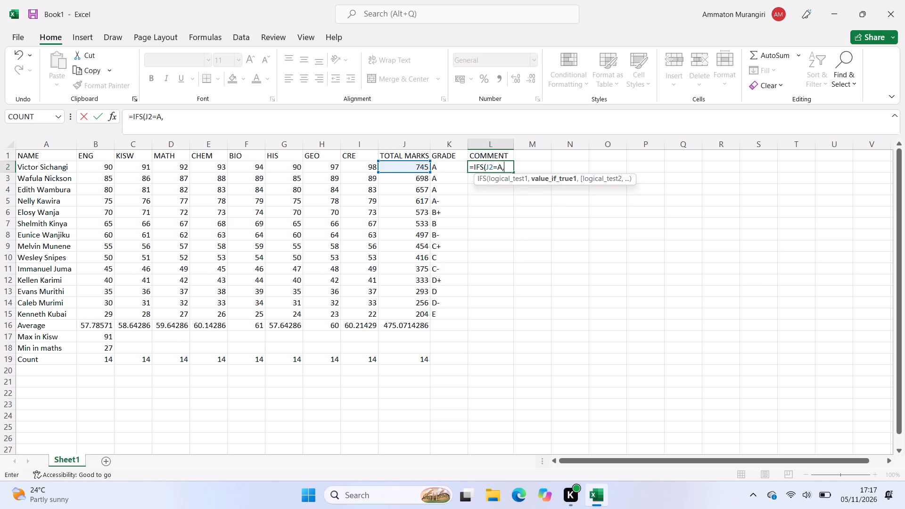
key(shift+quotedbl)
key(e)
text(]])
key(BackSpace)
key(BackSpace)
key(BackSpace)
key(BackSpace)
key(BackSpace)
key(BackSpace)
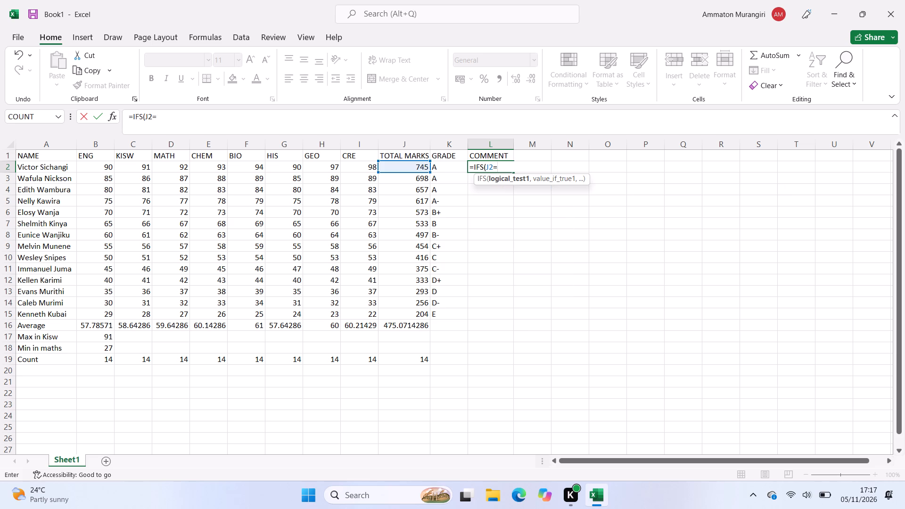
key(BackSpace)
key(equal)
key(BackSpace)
Write the first IFS condition in L2 as J2>=B+.
key(shift+greater)
key(equal)
key(b)
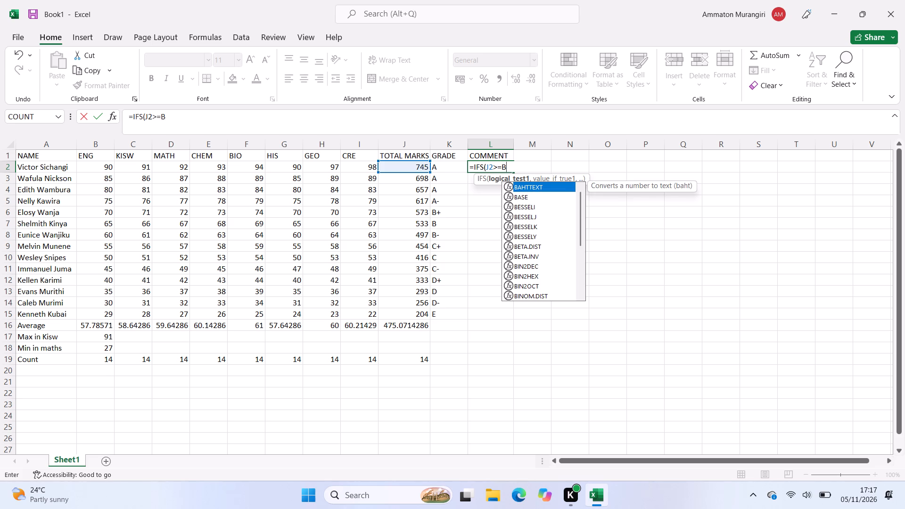
key(equal)
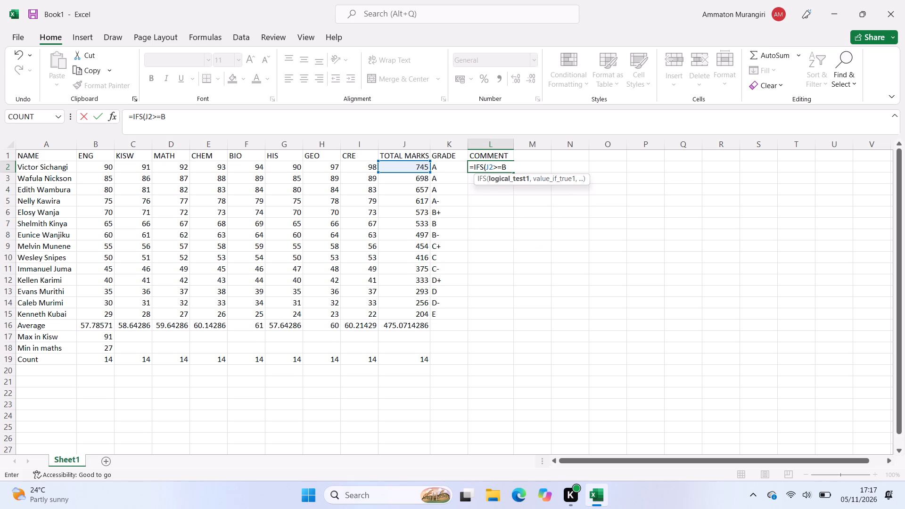
key(BackSpace)
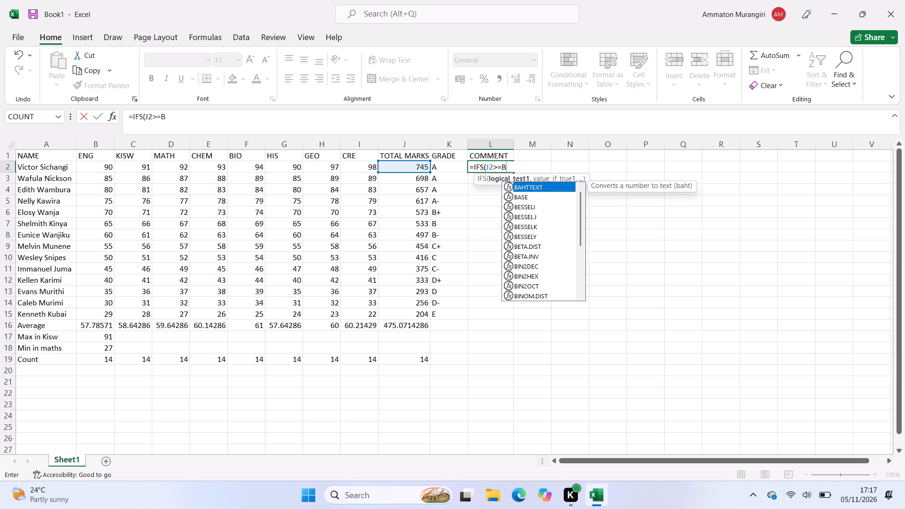
key(shift+plus)
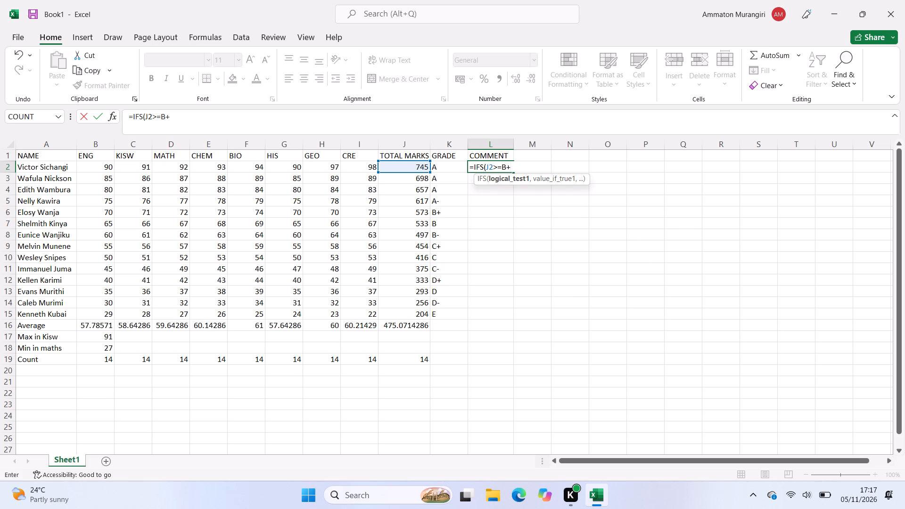
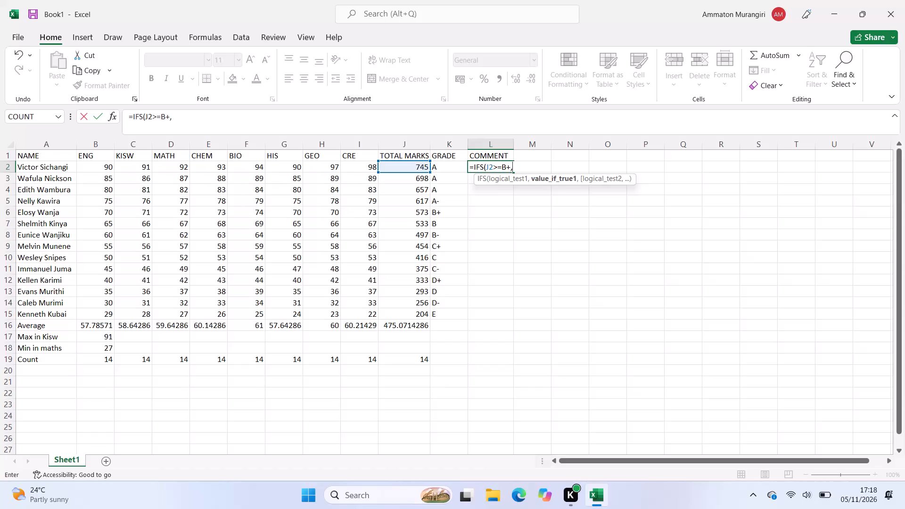
Enter "EXELLENT" as the result for the first IFS condition in L2, followed by a comma.
key(shift+quotedbl)
key(e)
text(XE)
text(LLENT)
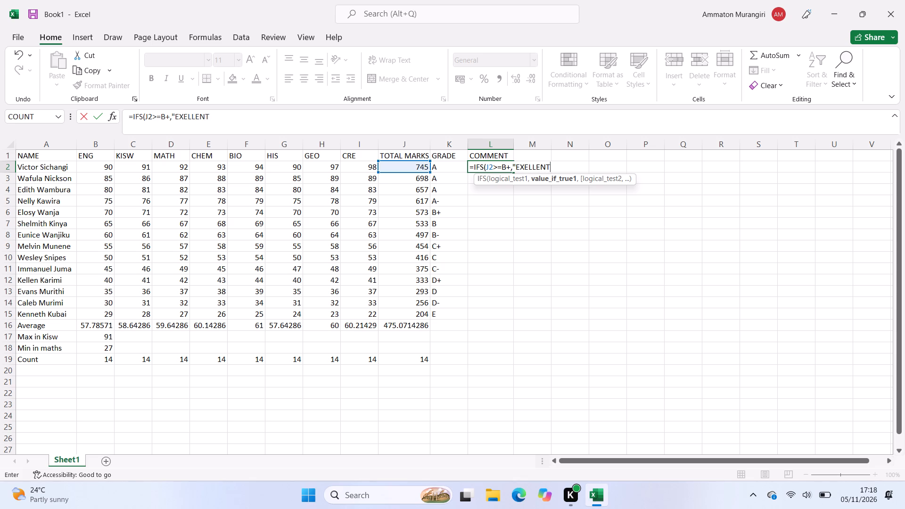
key(shift+quotedbl)
key(period)
key(BackSpace)
key(comma)
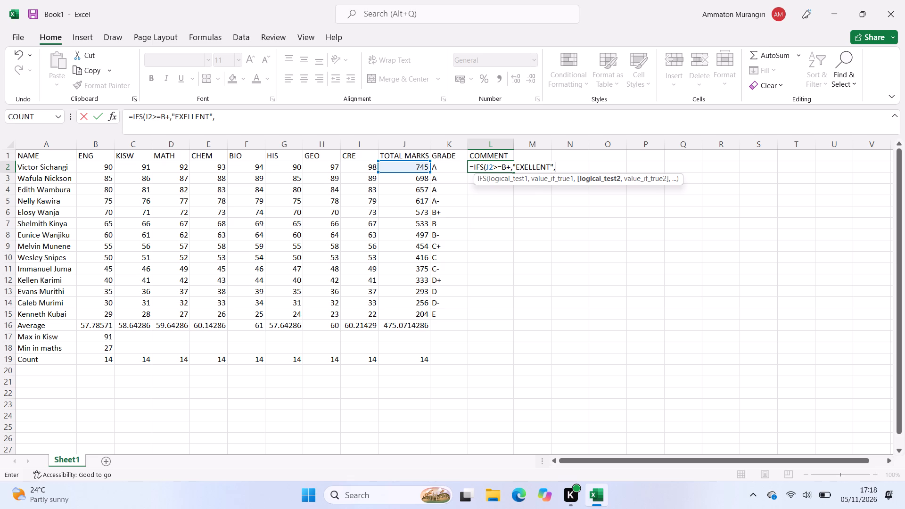
Change the cell tested in the first IFS condition to I2, so it reads I2>=B+.
click(489, 167)
key(BackSpace)
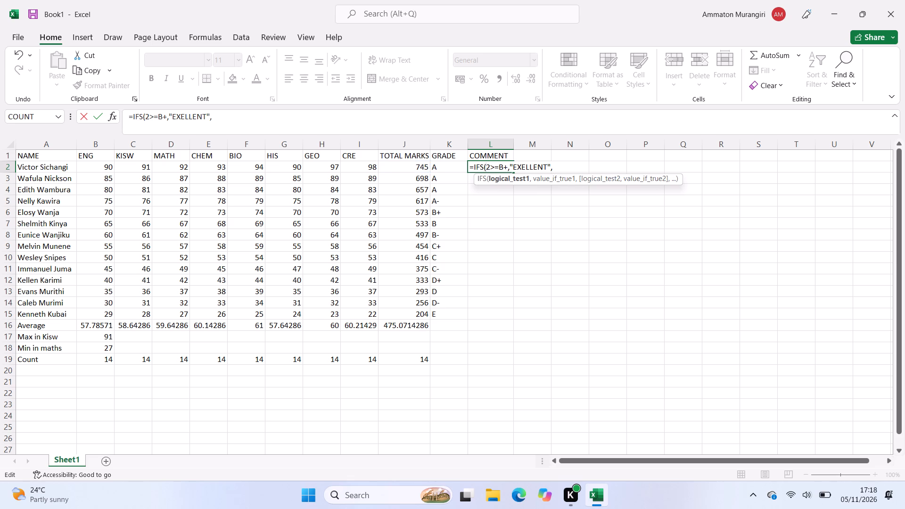
key(i)
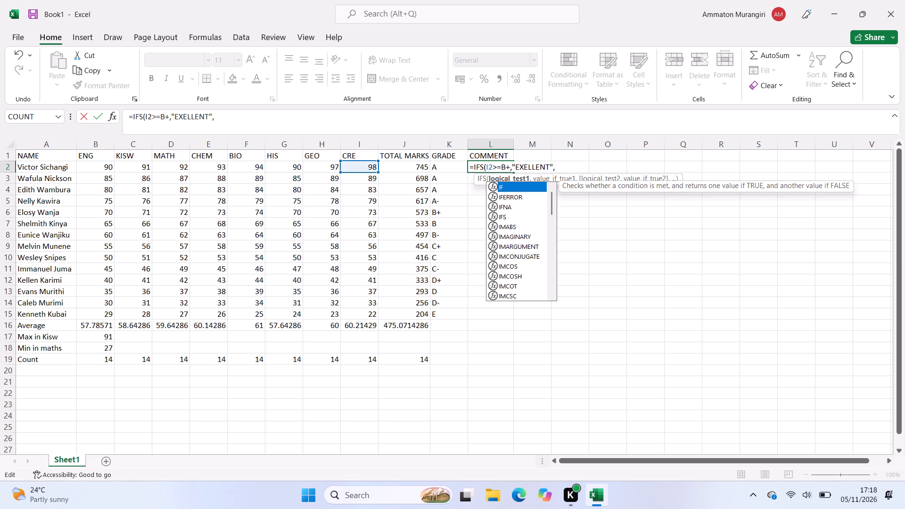
Add a second condition and result to the end of the IFS formula: I2>=C+,"GOOD", with a trailing comma.
click(559, 164)
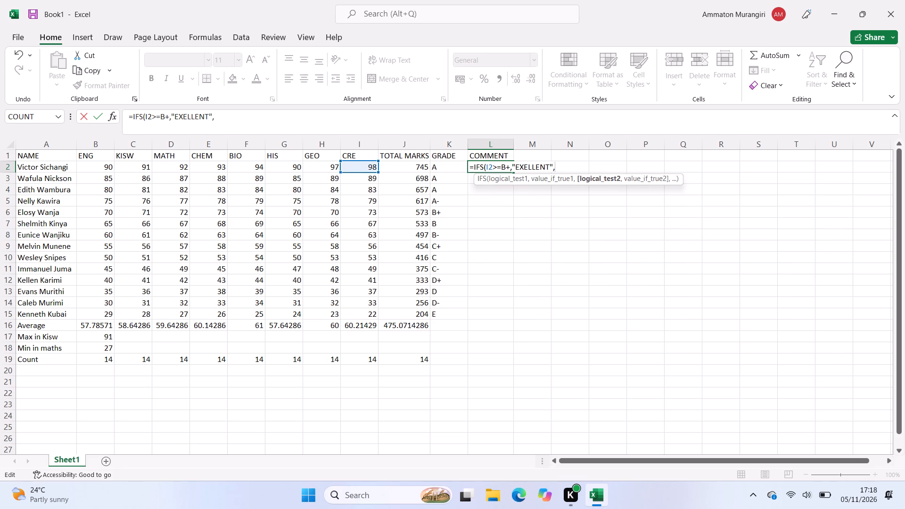
key(i)
key(2)
key(shift+greater)
key(equal)
key(c)
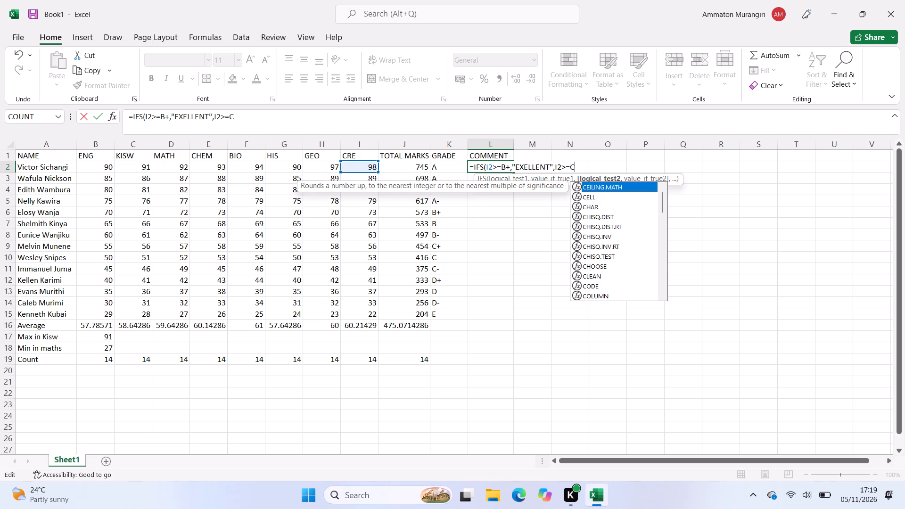
key(shift+plus)
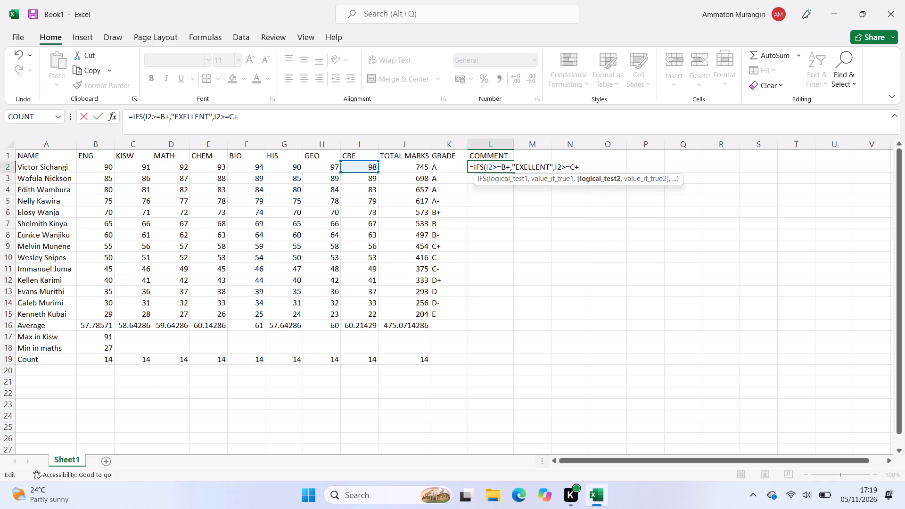
key(comma)
key(shift+quotedbl)
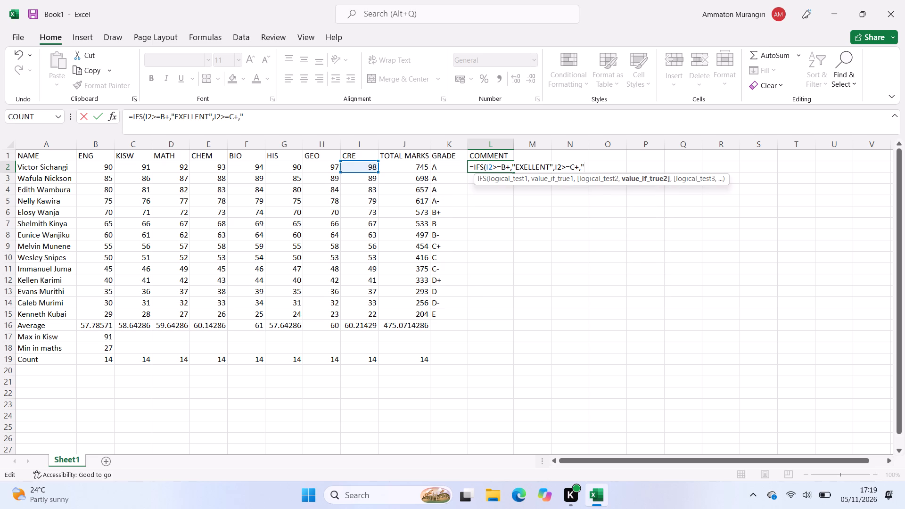
text(GOOD)
key(shift+quotedbl)
key(comma)
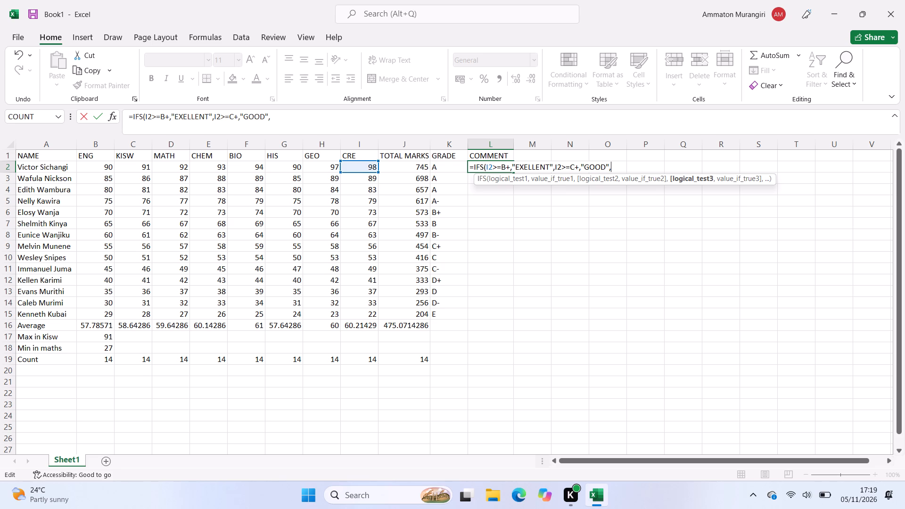
Add a third condition and result to the IFS formula in L2: I2>=D+,"AVERAGE".
text(I2)
key(shift+greater)
key(equal)
key(d)
key(equal)
key(BackSpace)
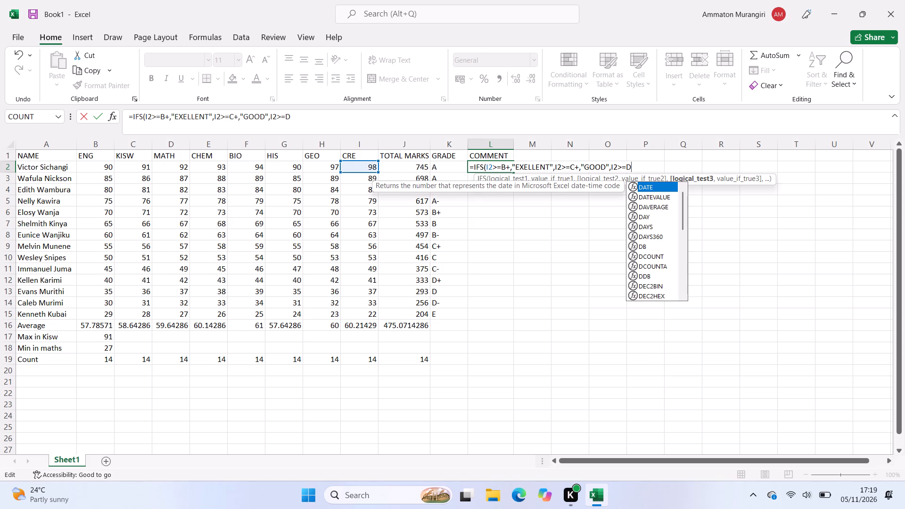
key(shift+plus)
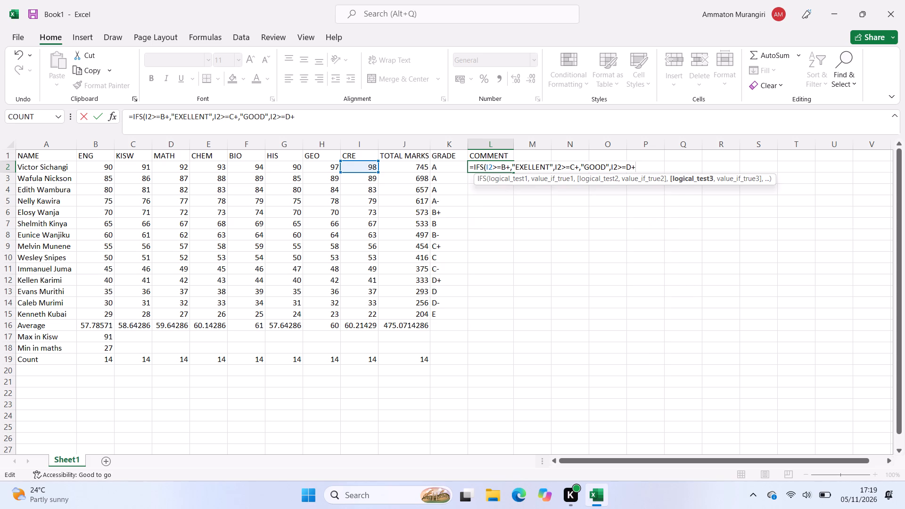
key(a)
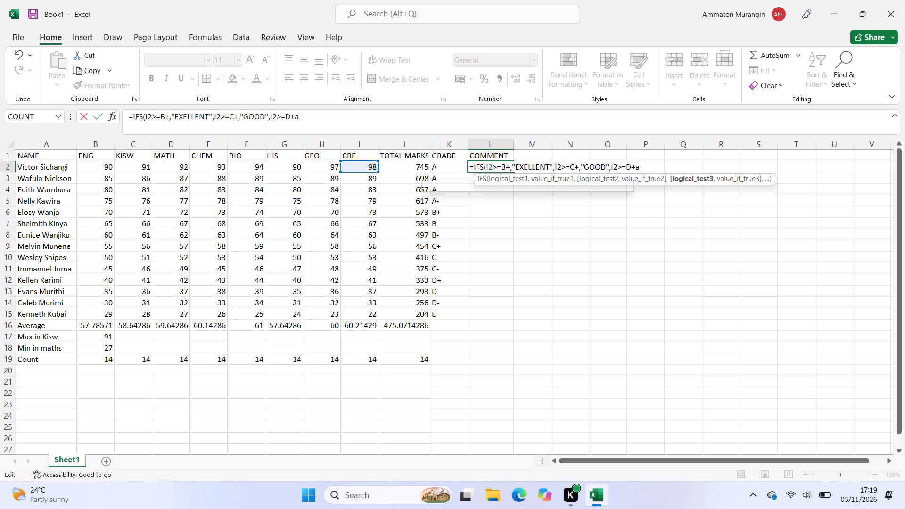
key(BackSpace)
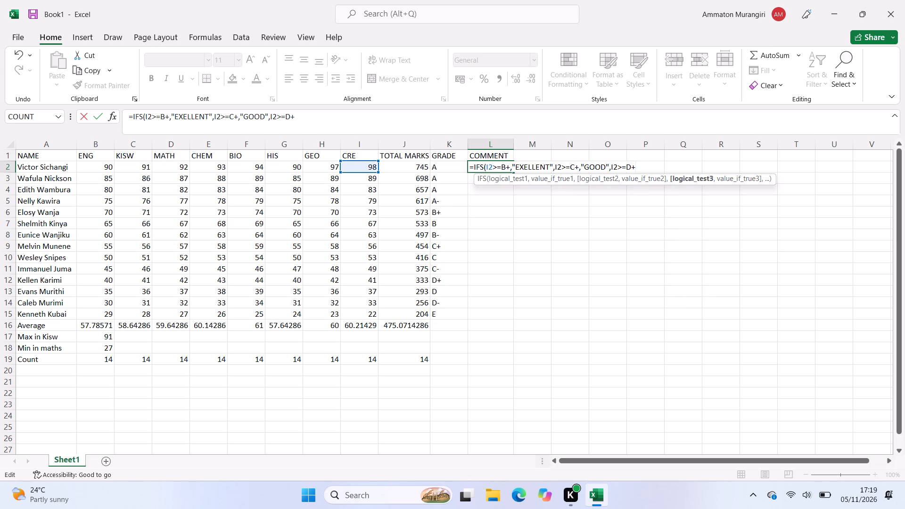
text(AVERAGE)
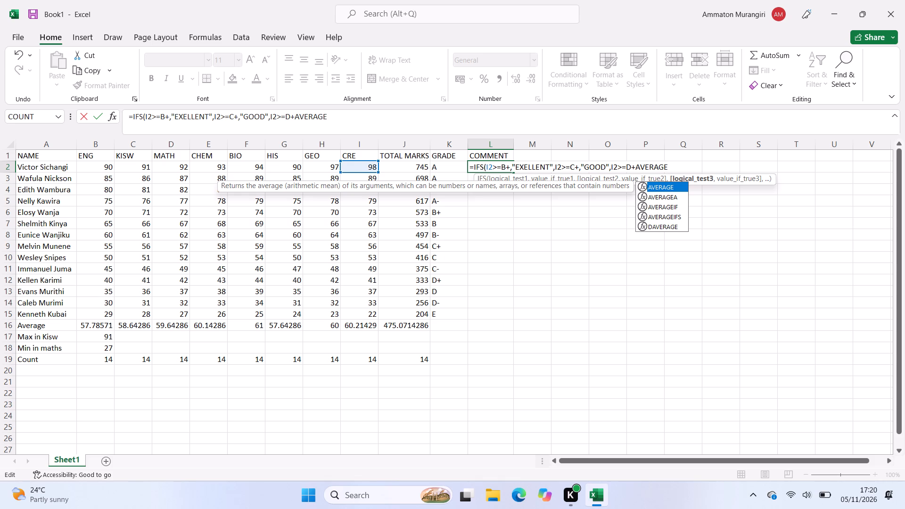
click(635, 169)
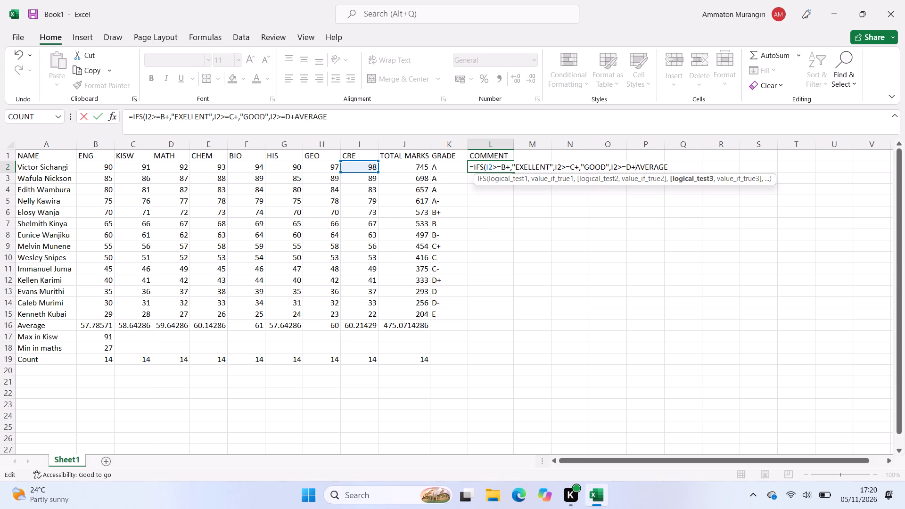
key(comma)
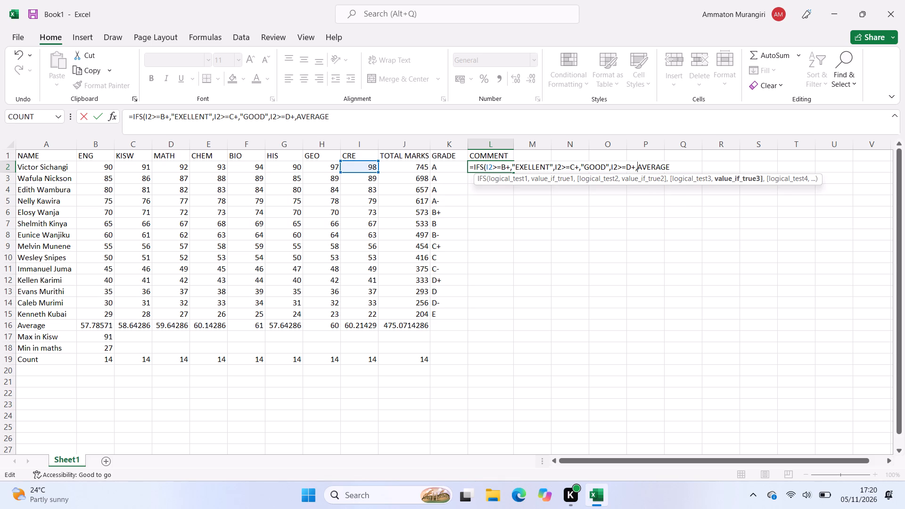
key(shift+quotedbl)
click(675, 167)
key(shift+quotedbl)
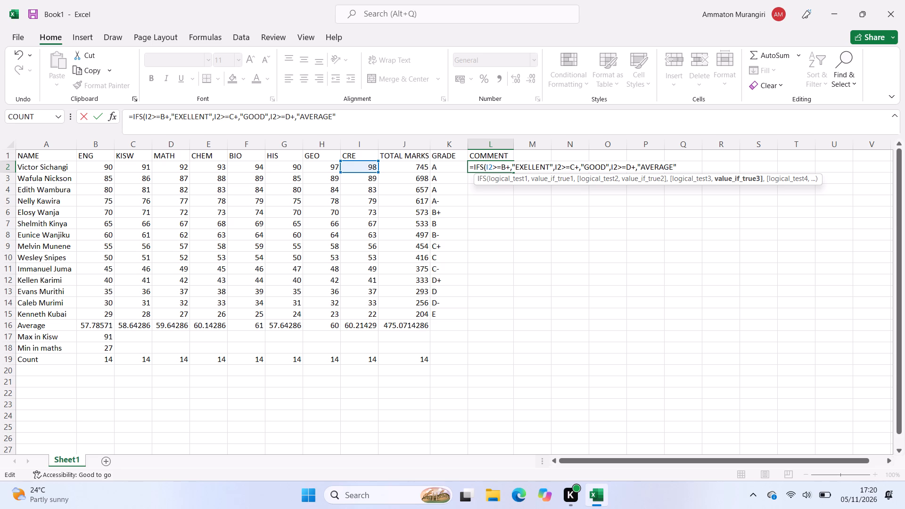
Add a fourth condition and result to the IFS formula in L2, I2<D+,"POOR", close the bracket and try to enter the formula.
key(i)
key(2)
key(shift+less)
key(d)
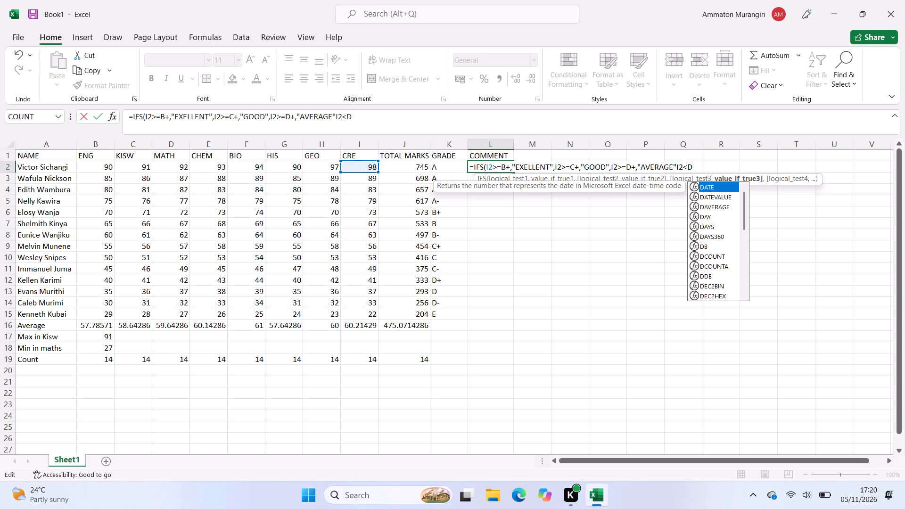
key(shift+plus)
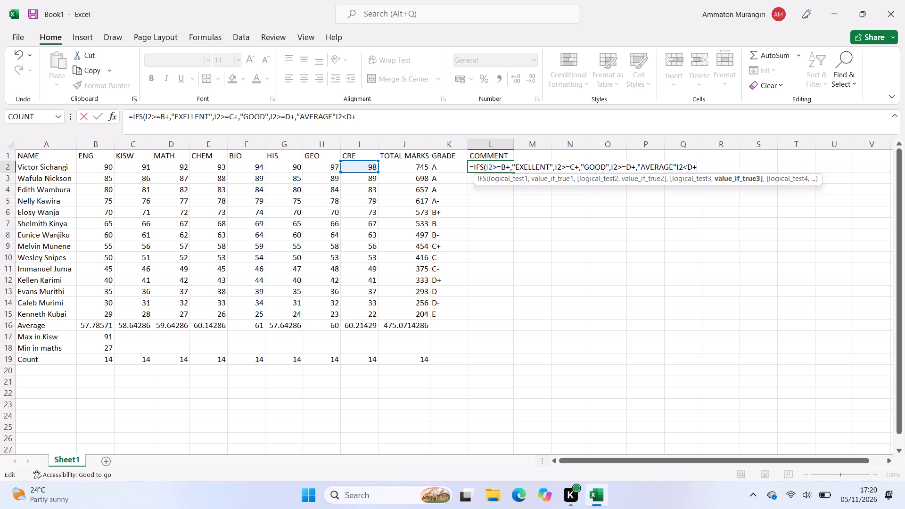
key(comma)
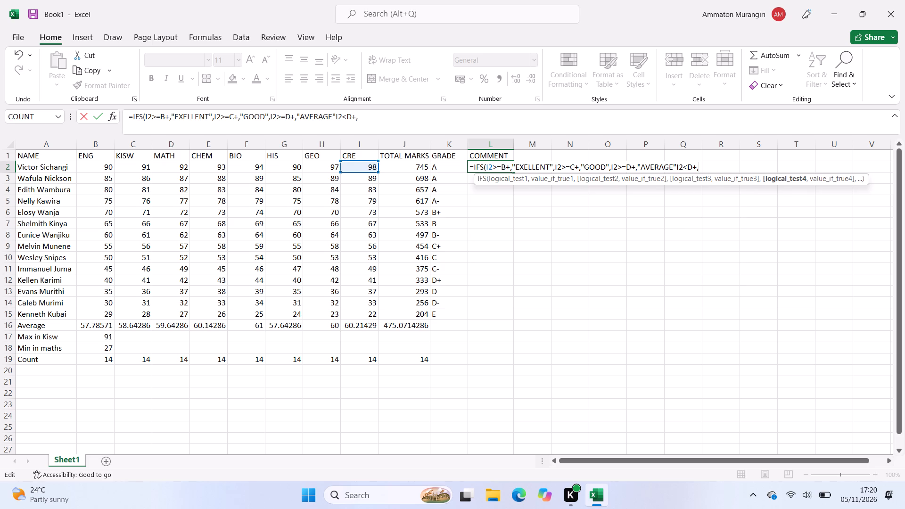
text(POOR)
key(BackSpace)
key(BackSpace)
key(BackSpace)
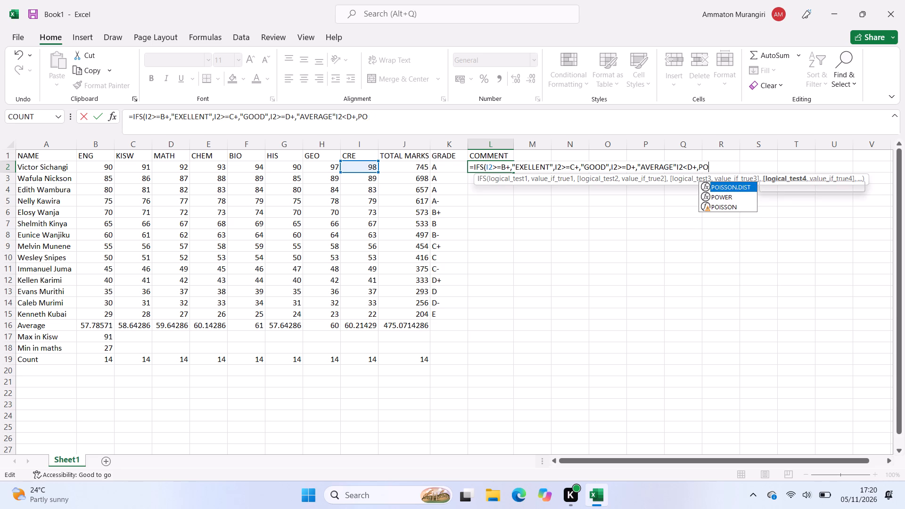
key(BackSpace)
key(shift+quotedbl)
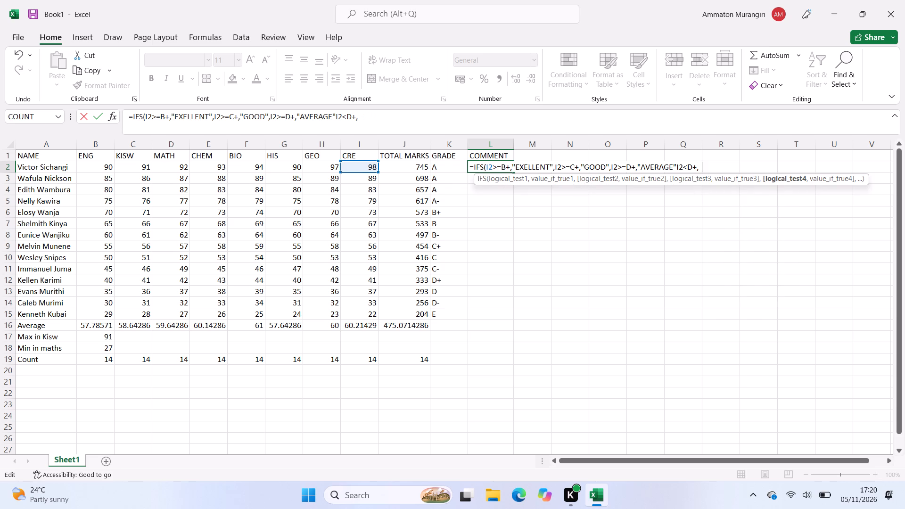
text(POOR)
key(shift+quotedbl)
key(shift+parenright)
key(Return)
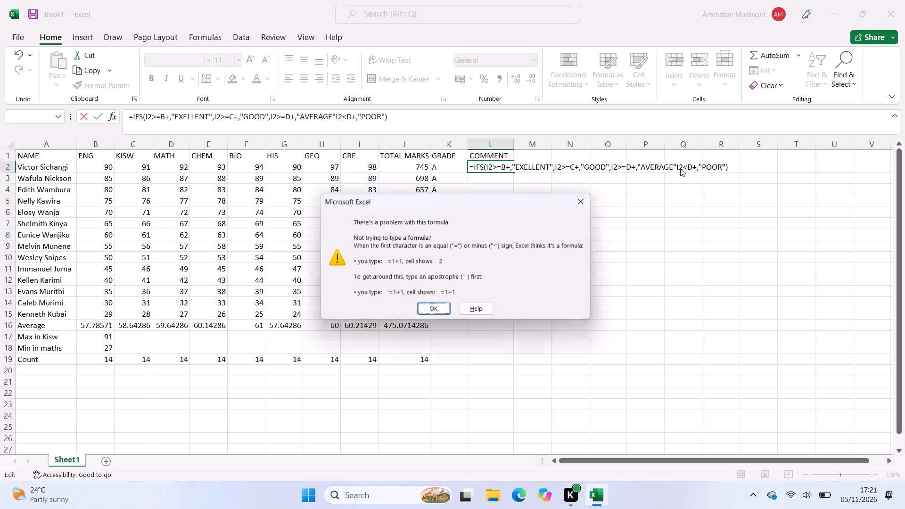
click(589, 202)
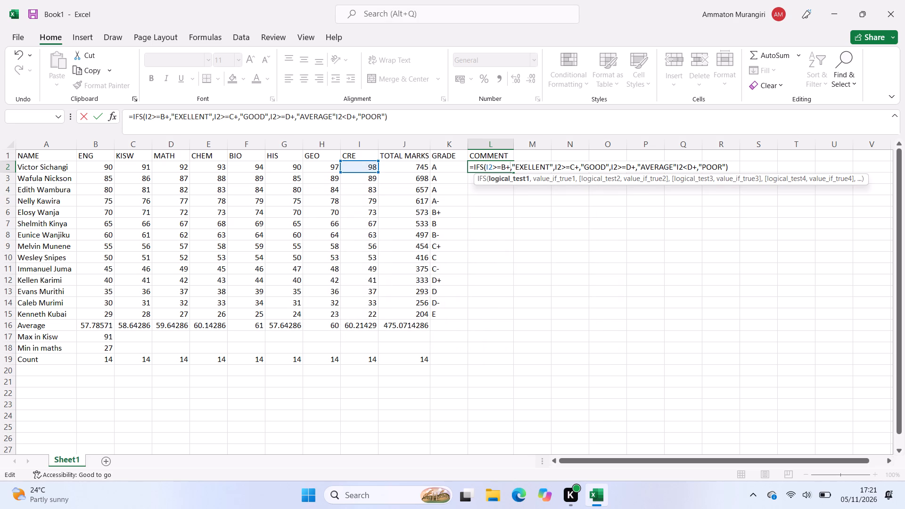
Replace the grade thresholds in the first two IFS conditions with numbers, making them I2>=560 and I2>=440.
key(BackSpace)
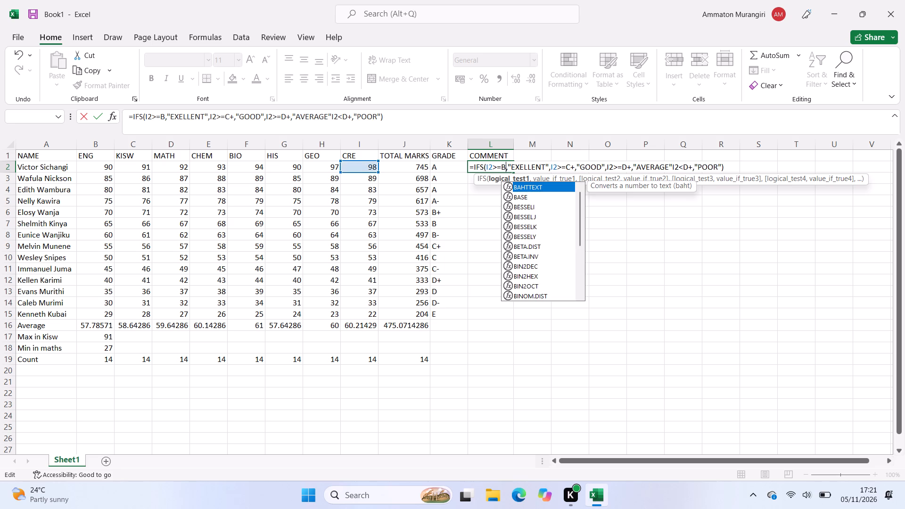
key(BackSpace)
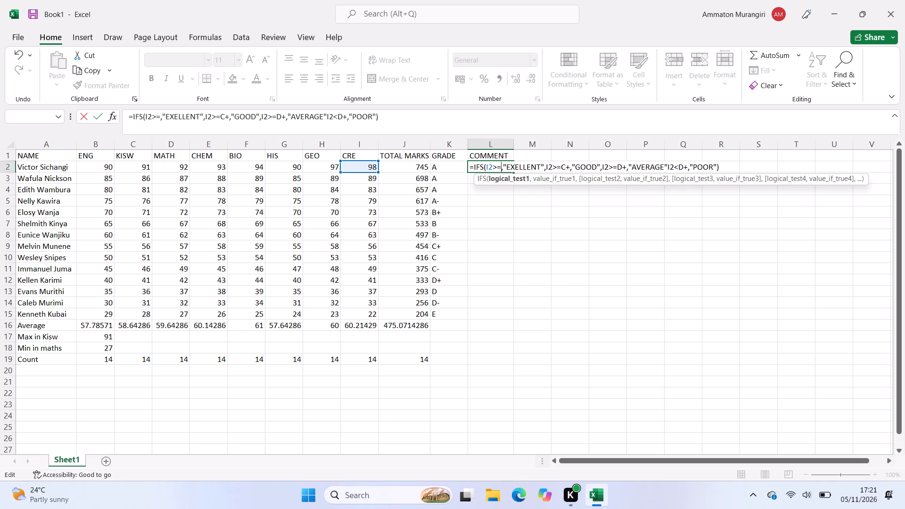
text(56)
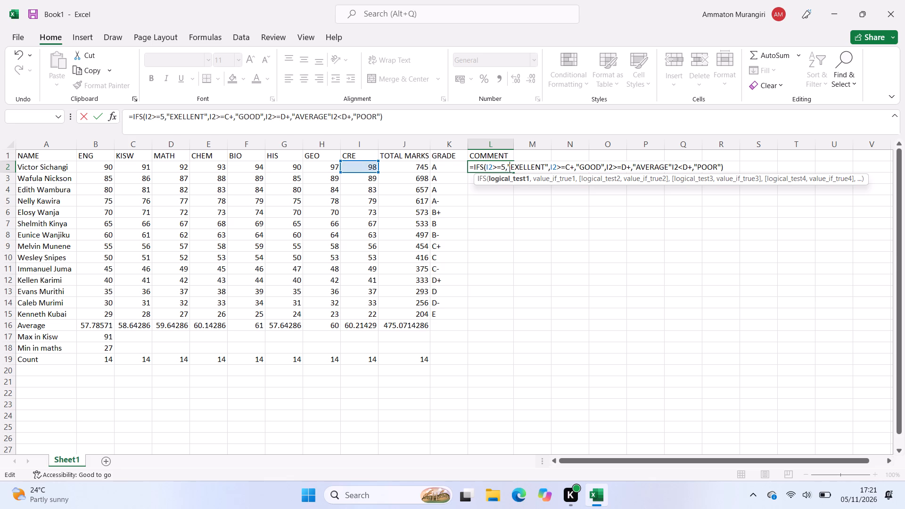
key(0)
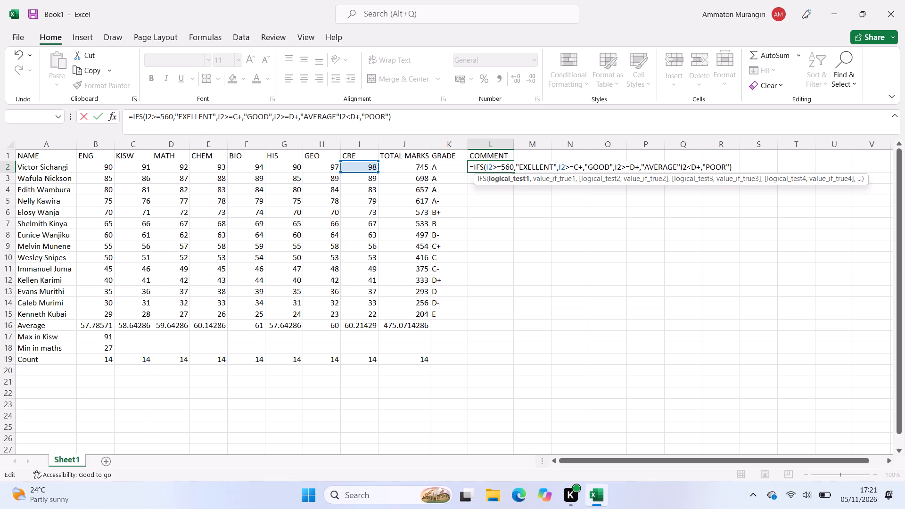
click(582, 167)
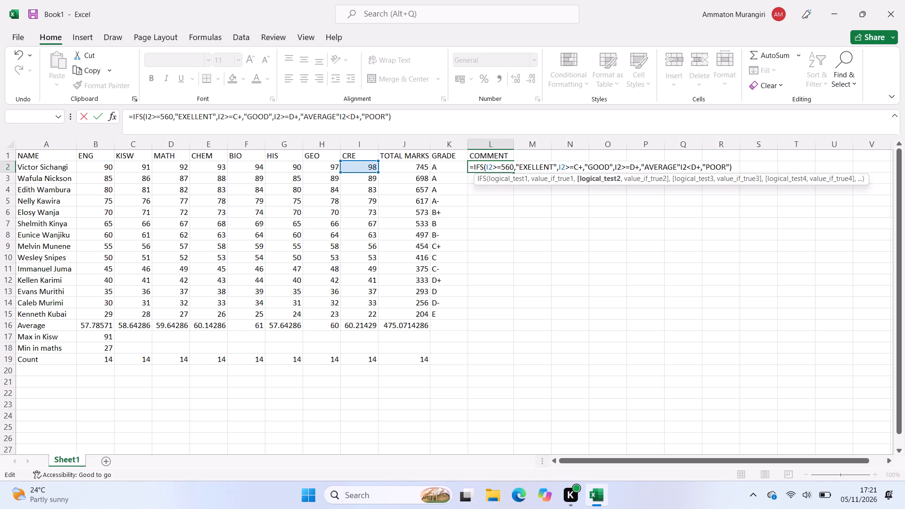
key(BackSpace)
key(BackSpace)
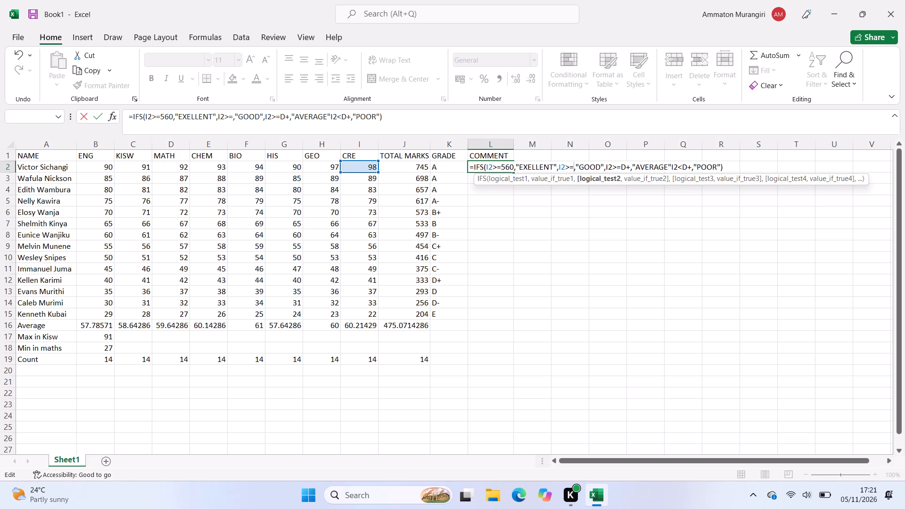
text(44)
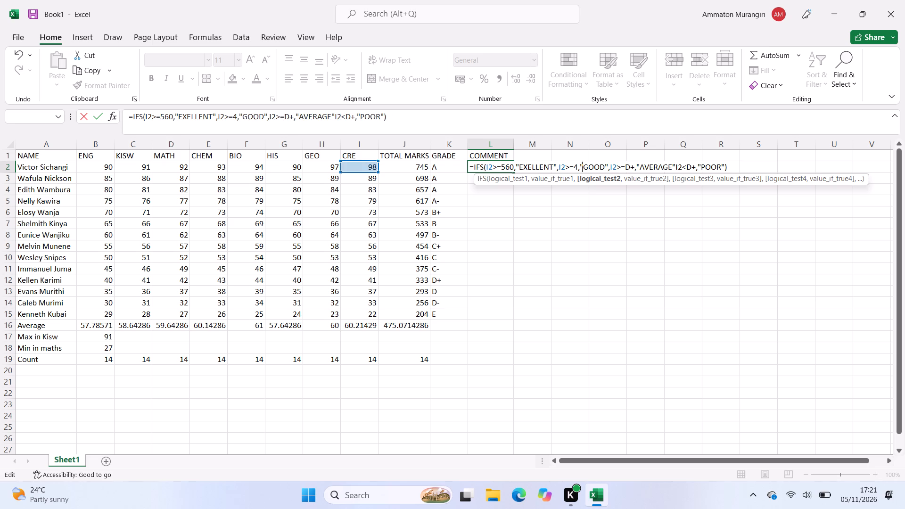
key(0)
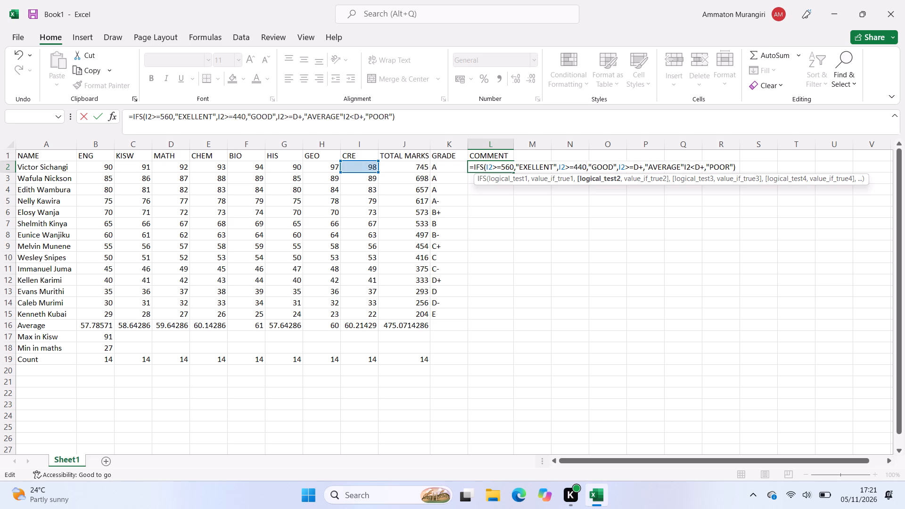
Replace the D+ threshold in the third and fourth IFS conditions with 320, and try to enter the formula.
click(642, 168)
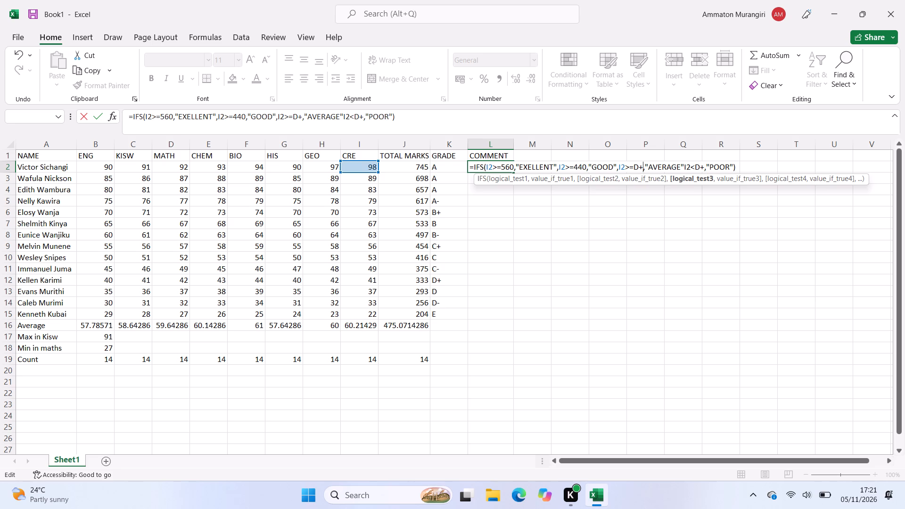
key(BackSpace)
key(BackSpace)
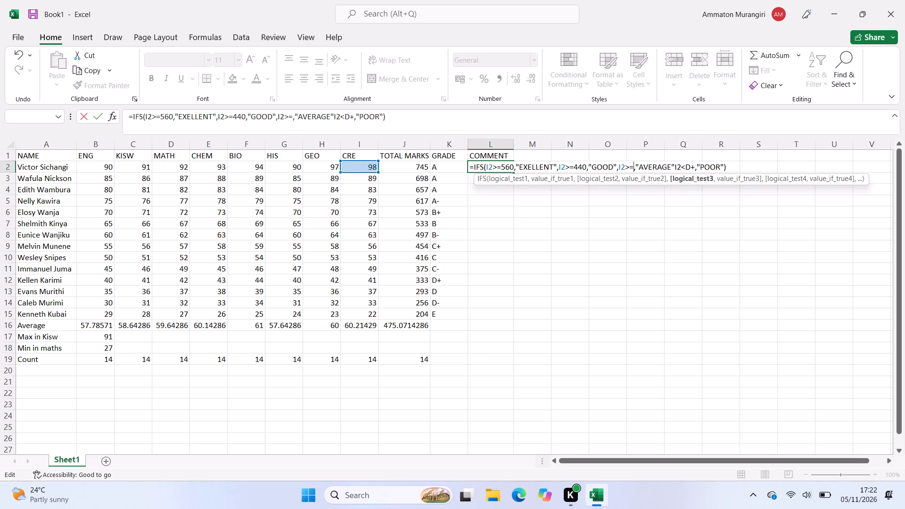
key(3)
text(20)
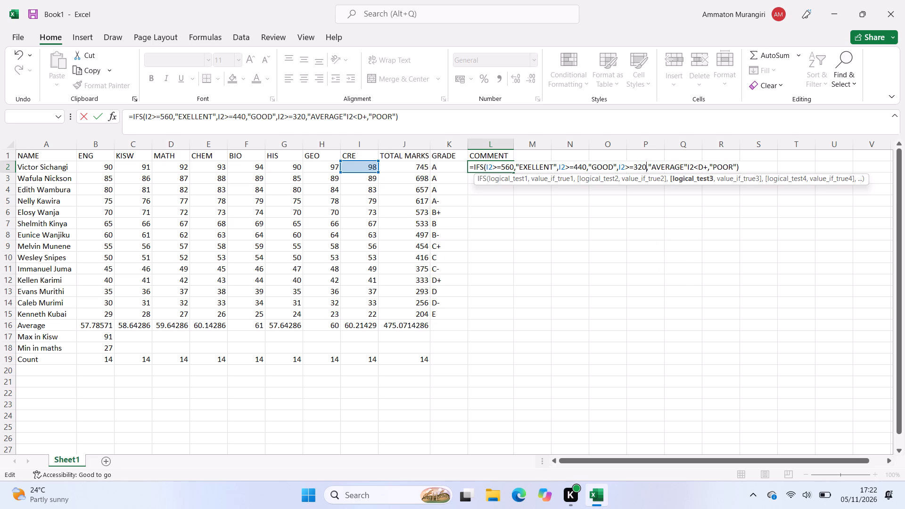
click(708, 167)
key(BackSpace)
key(BackSpace)
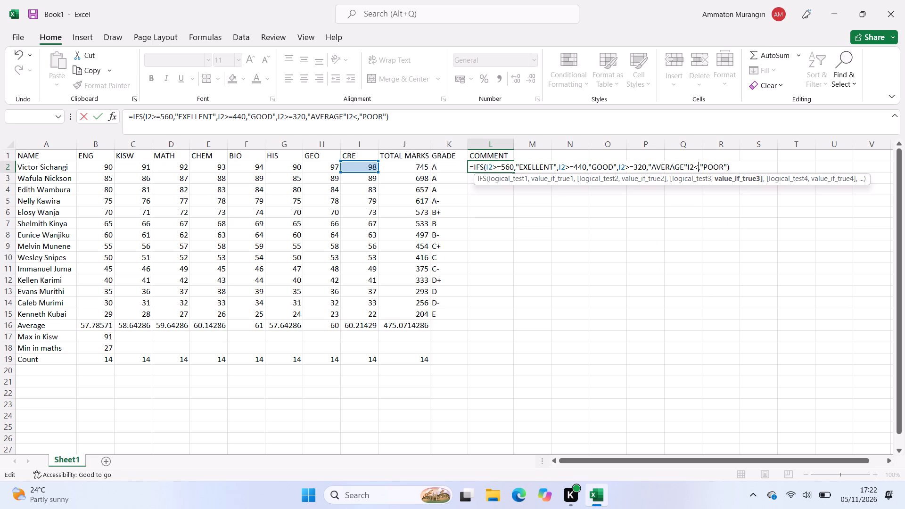
text(320)
key(Return)
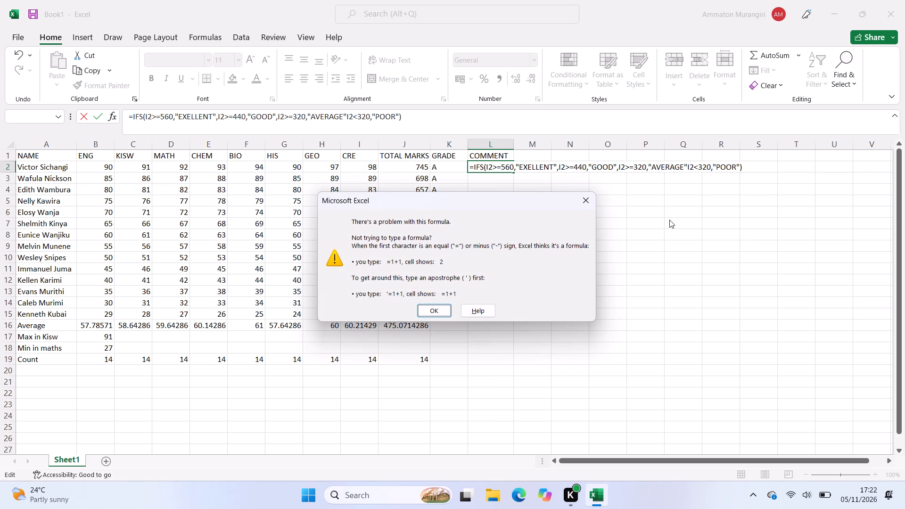
click(592, 203)
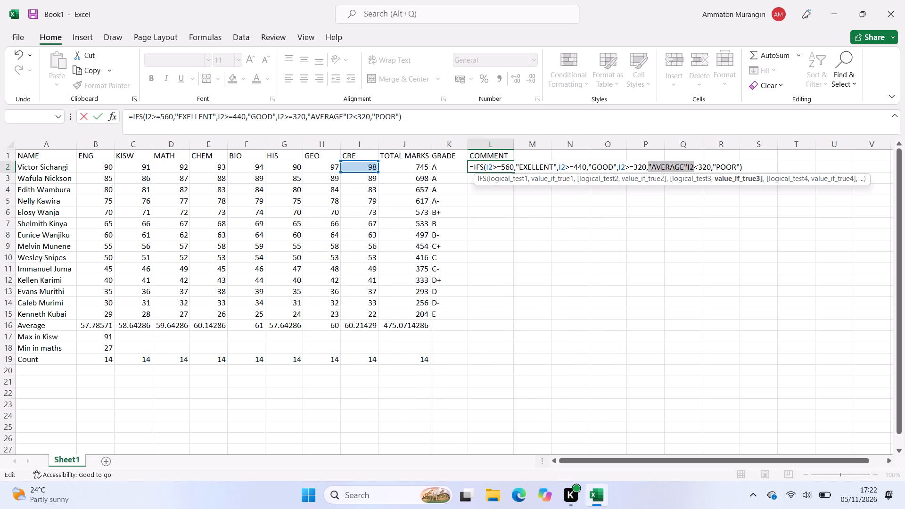
Insert the missing comma between "AVERAGE" and I2<320 in the IFS formula.
click(687, 166)
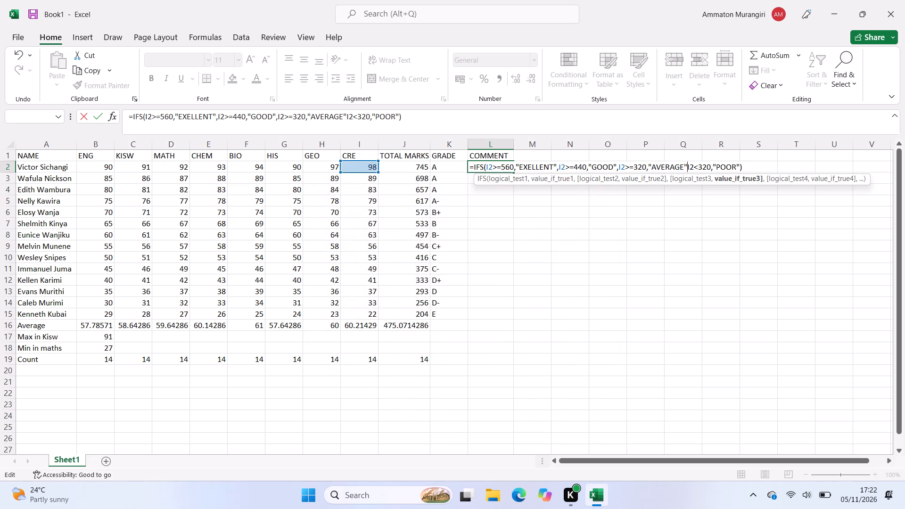
key(comma)
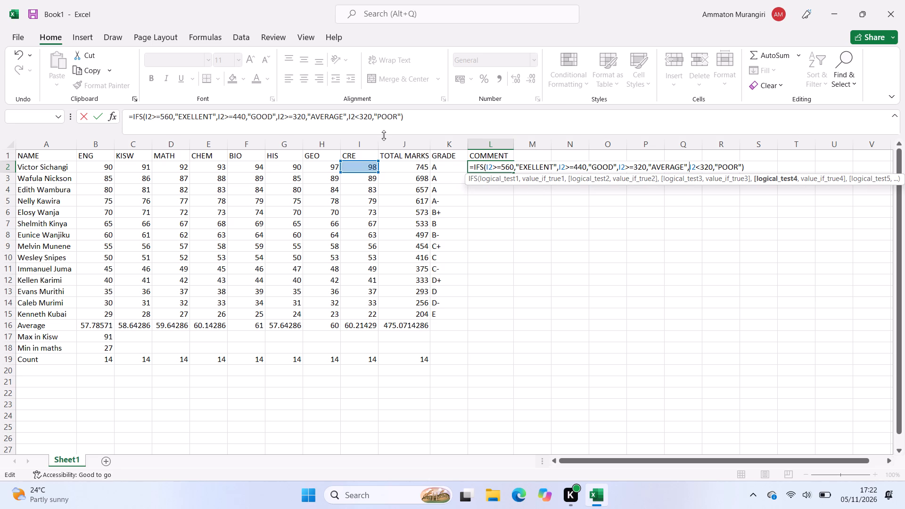
Add a comma after "POOR" before the closing bracket of the IFS formula, and try to enter it.
click(401, 116)
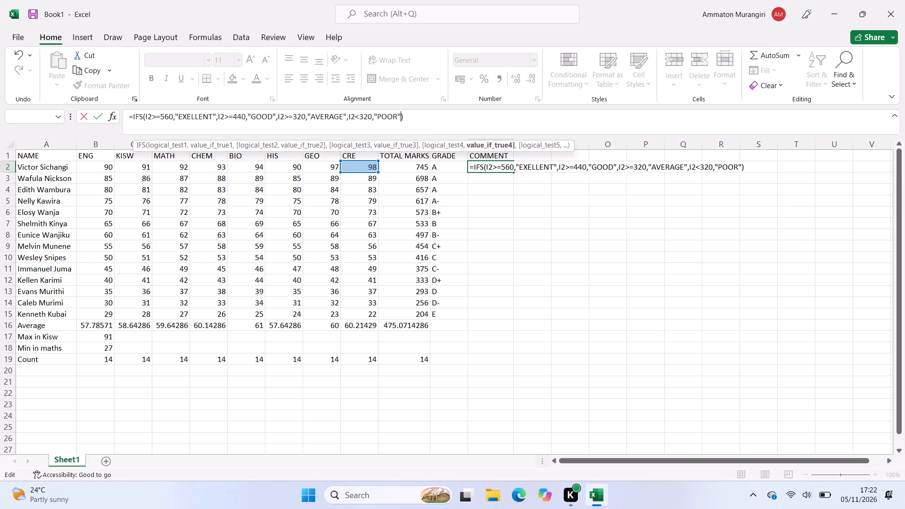
key(comma)
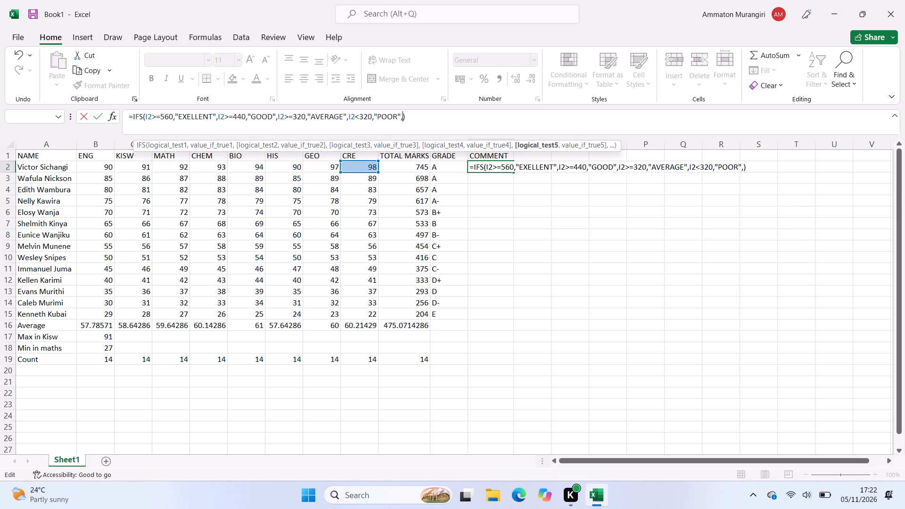
key(Return)
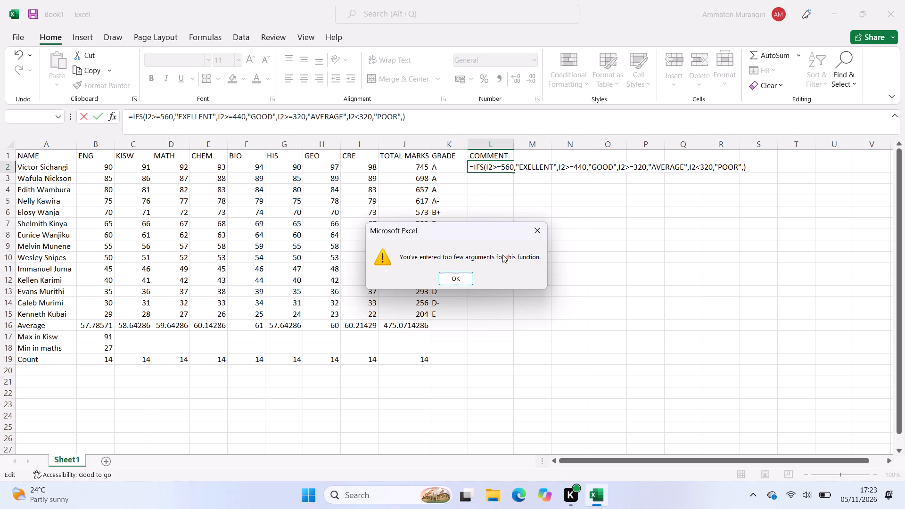
click(538, 230)
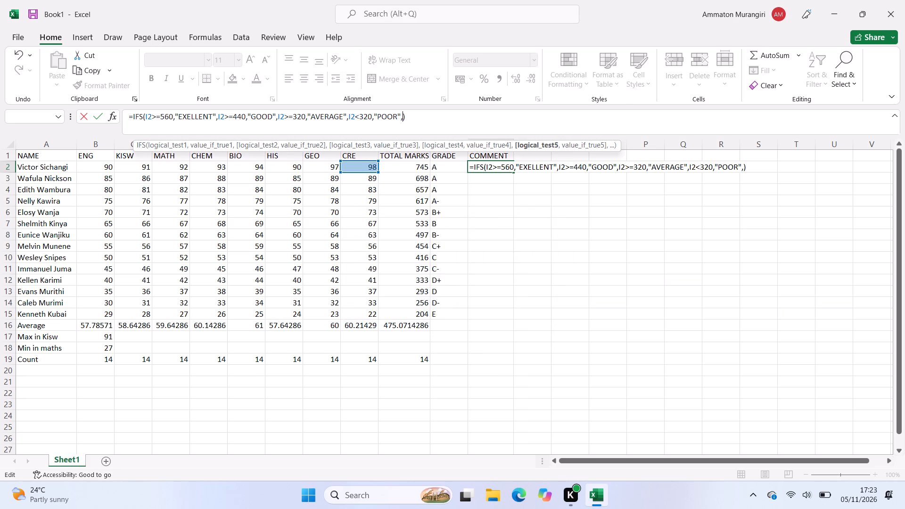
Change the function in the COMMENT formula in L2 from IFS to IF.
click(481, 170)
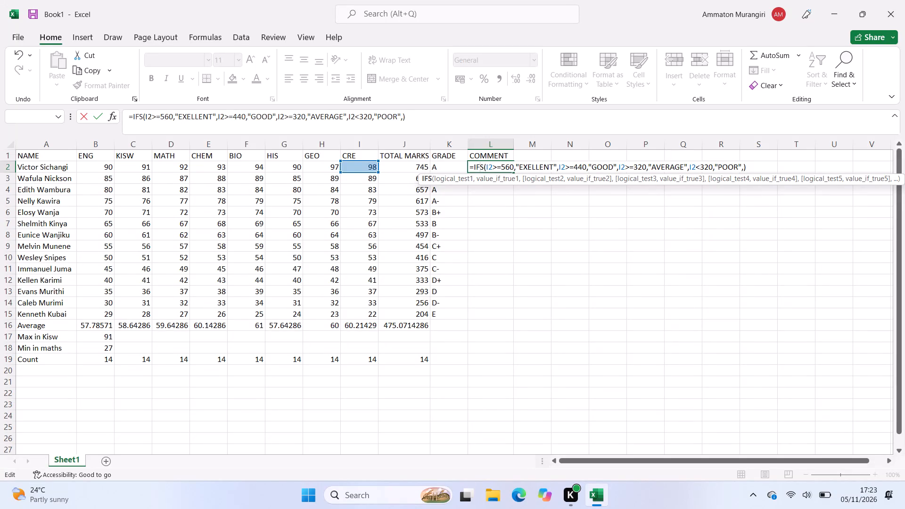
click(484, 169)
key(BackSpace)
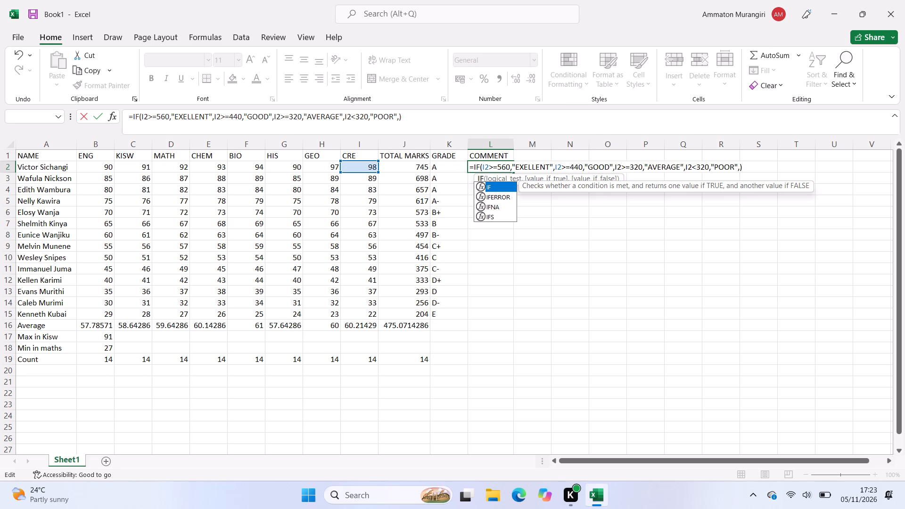
Replace the I2 reference with J2 in all four conditions of the COMMENT formula, and try to enter it.
click(485, 165)
key(BackSpace)
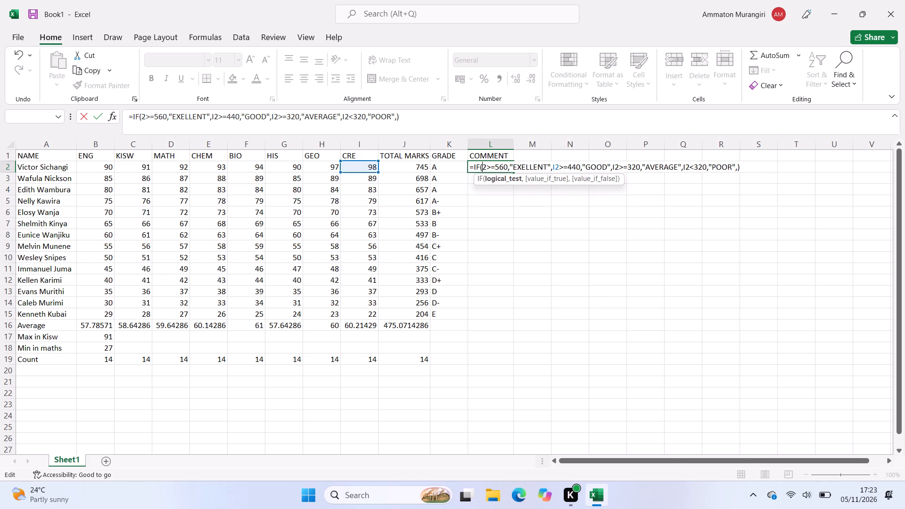
key(j)
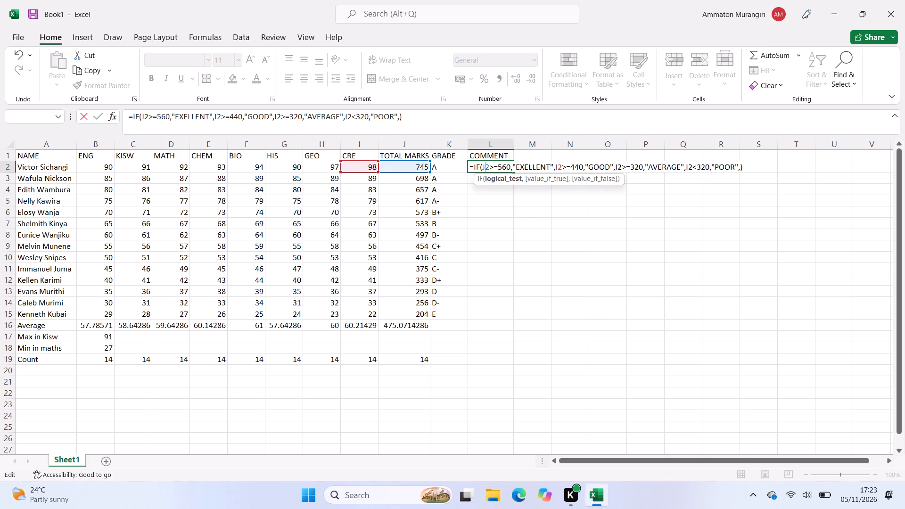
click(559, 164)
key(BackSpace)
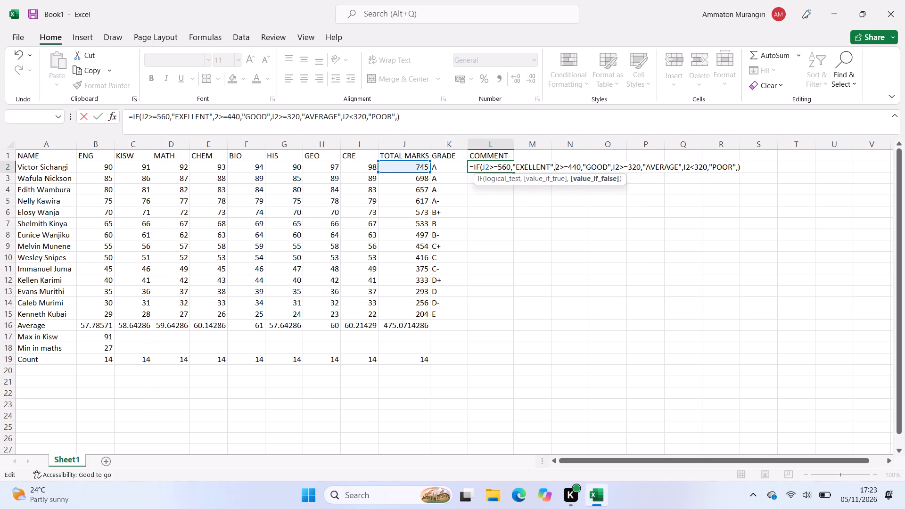
key(j)
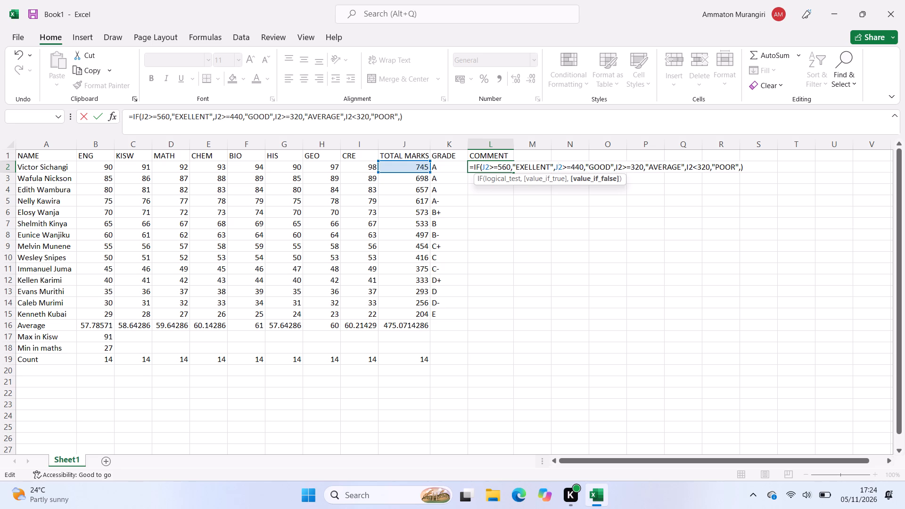
click(617, 167)
key(BackSpace)
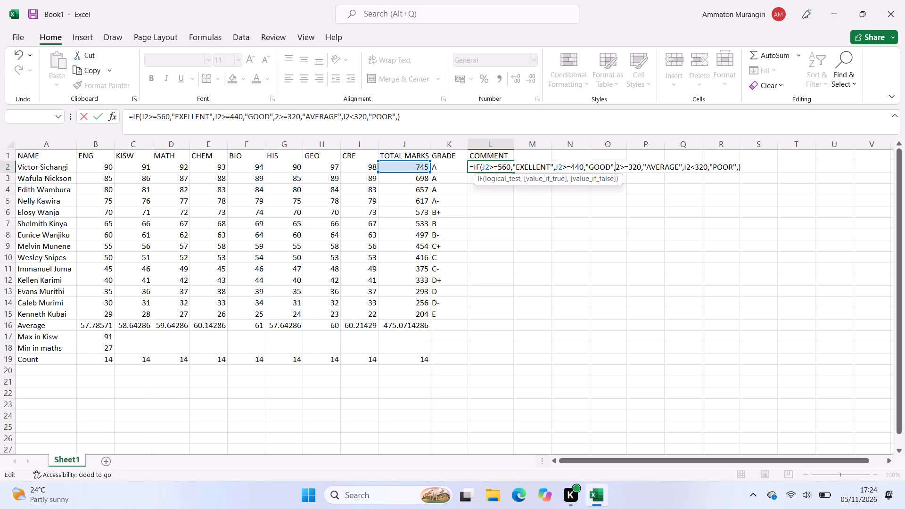
key(j)
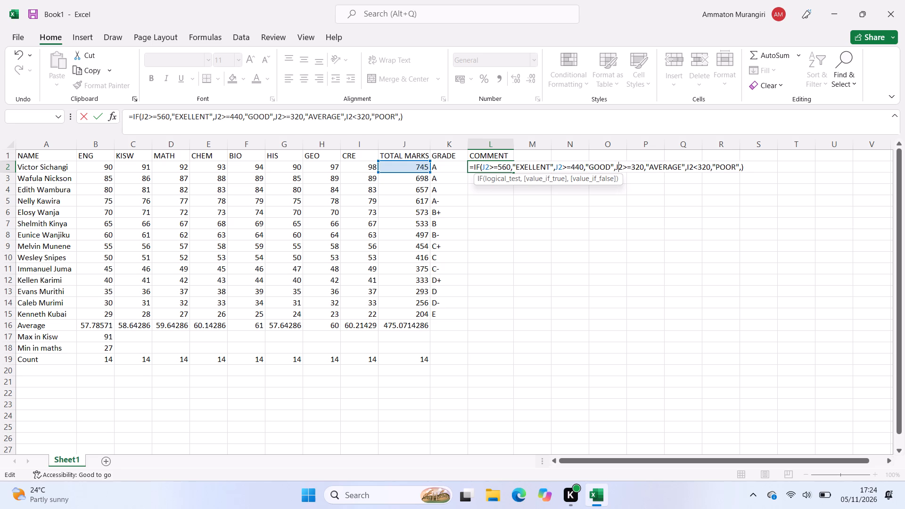
click(689, 167)
key(BackSpace)
key(j)
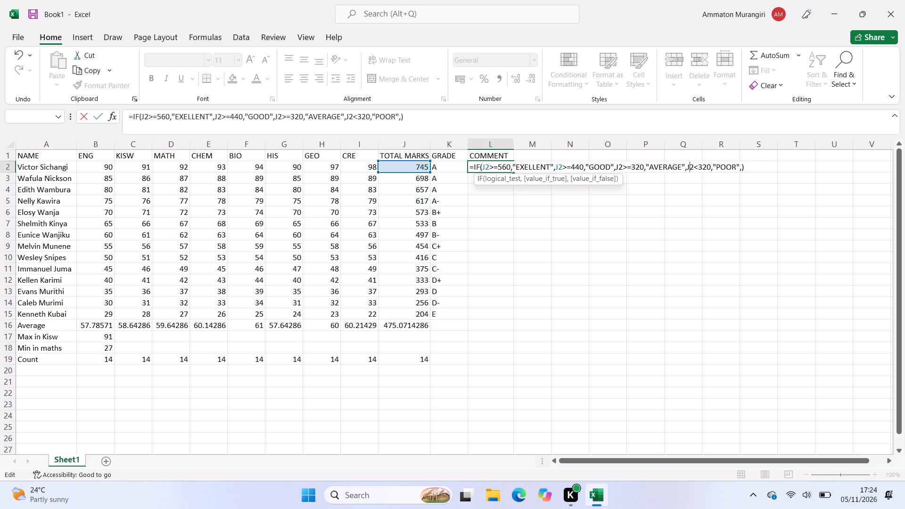
key(Return)
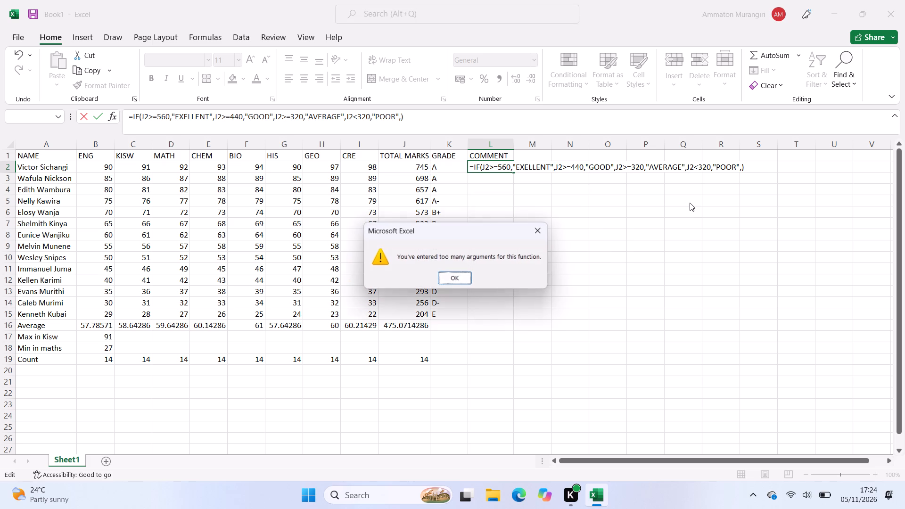
click(533, 235)
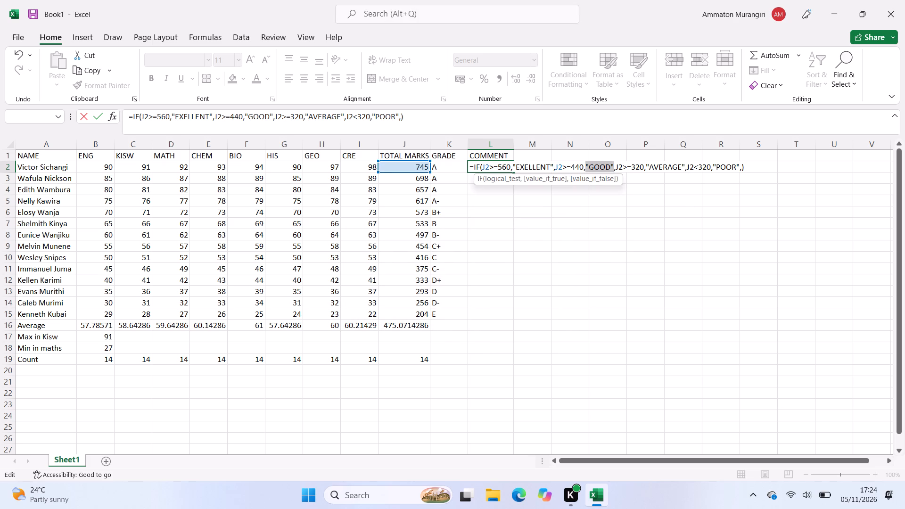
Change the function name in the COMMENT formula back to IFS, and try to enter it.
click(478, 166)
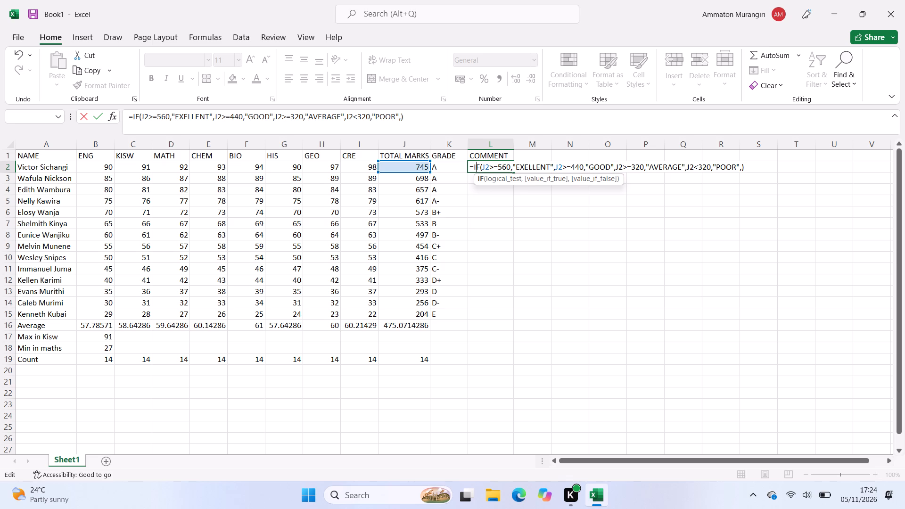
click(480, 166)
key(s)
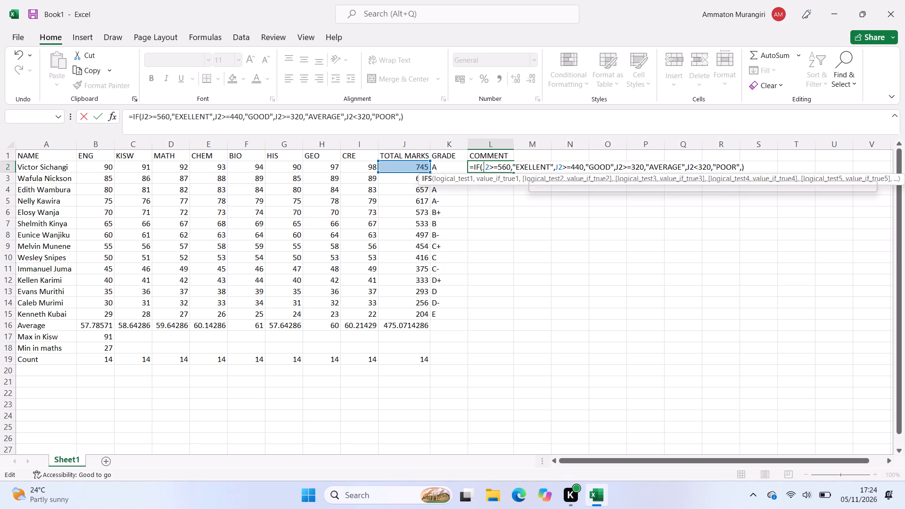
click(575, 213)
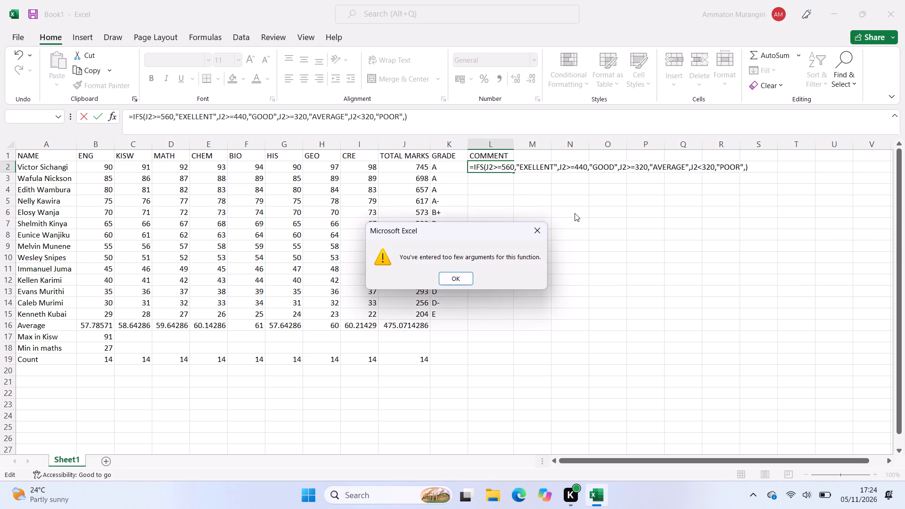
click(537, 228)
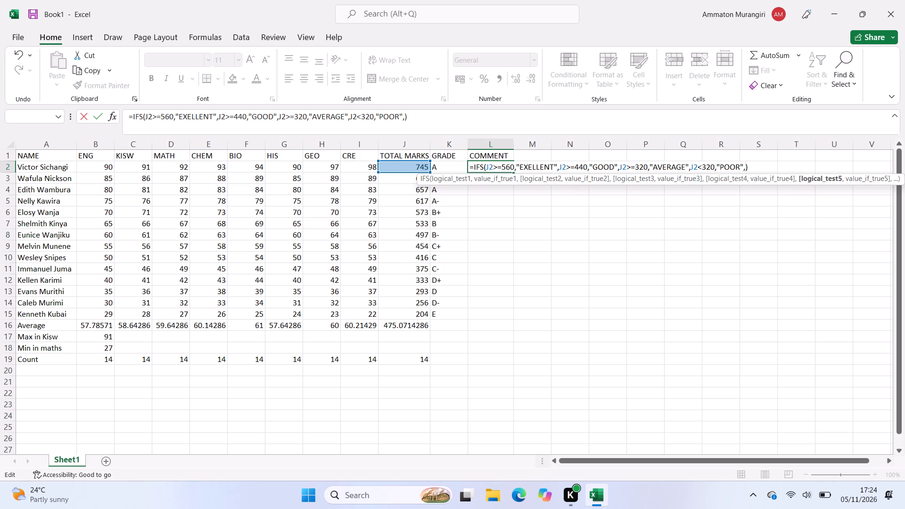
Remove the comma after "POOR" at the end of the IFS formula and enter it in L2.
key(BackSpace)
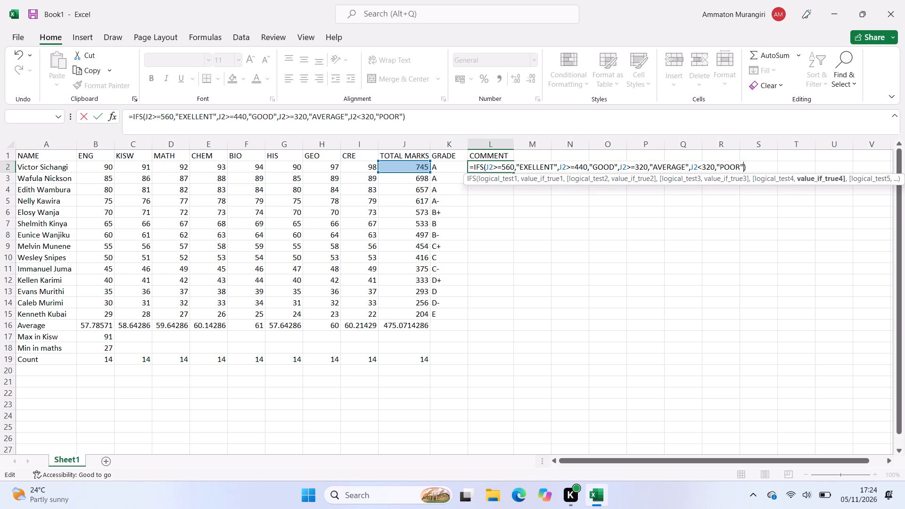
key(Return)
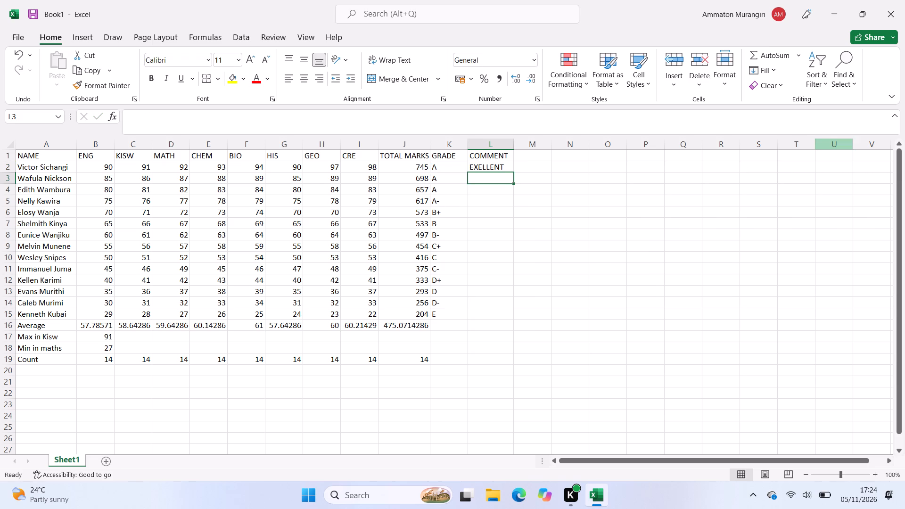
Fill the IFS formula from L2 down to L15 to give every student a comment.
click(481, 162)
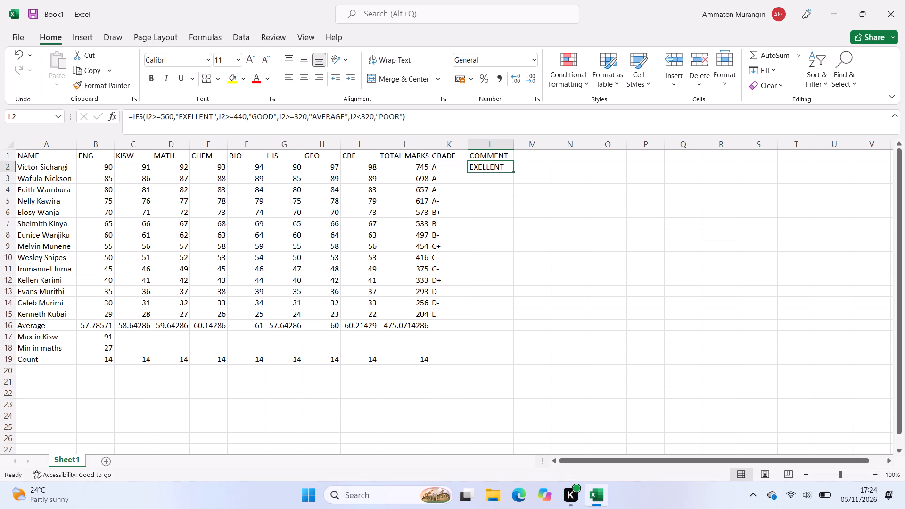
drag(511, 171, 512, 226)
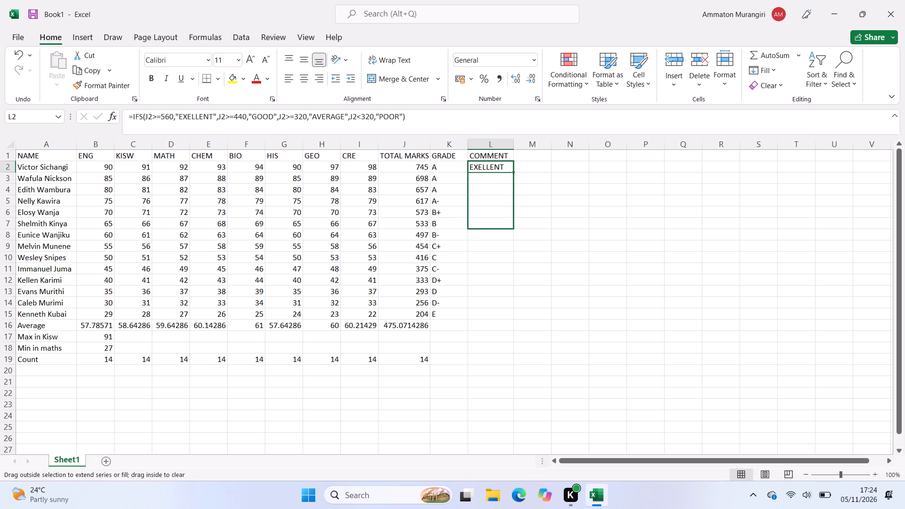
drag(512, 226, 506, 316)
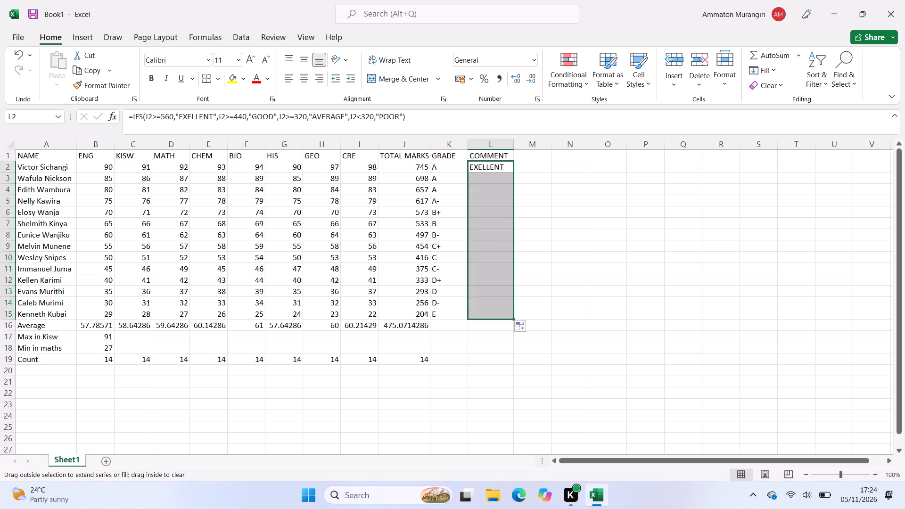
click(561, 275)
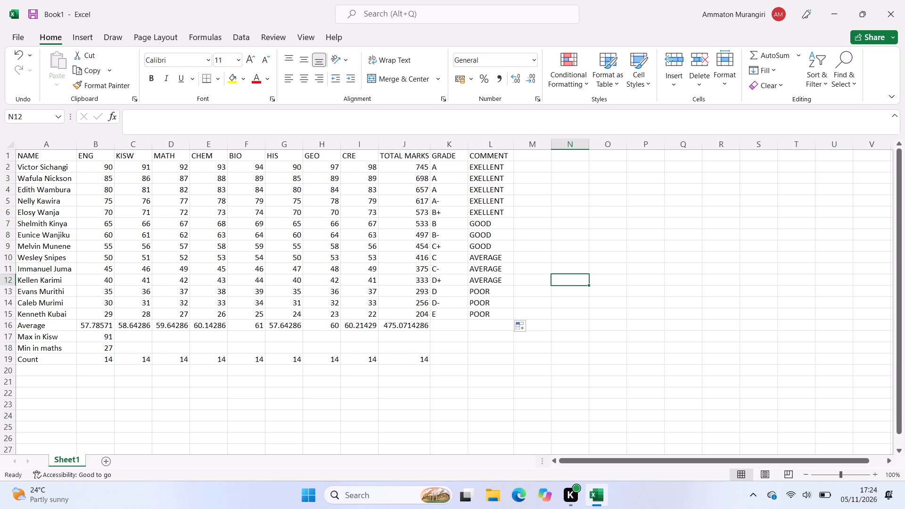
click(528, 156)
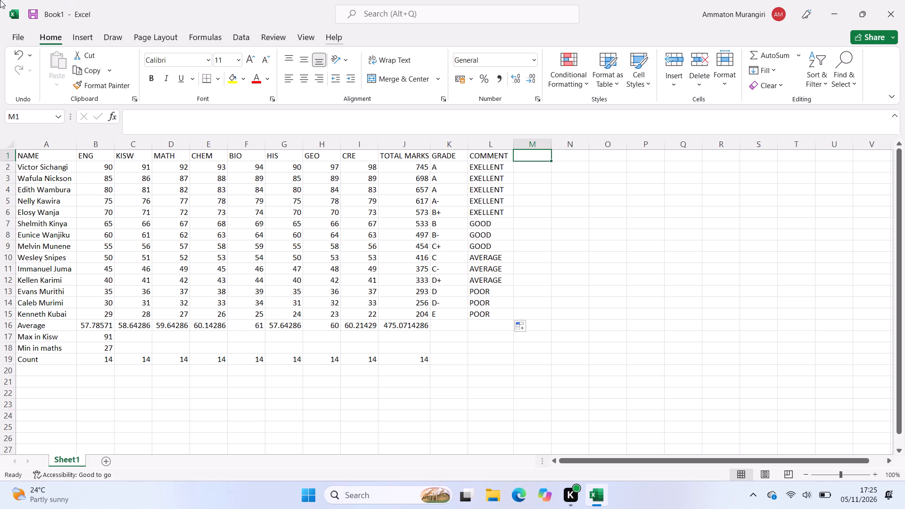
Start saving the workbook under a new name in this PC's Documents folder, clearing the suggested file name.
click(15, 32)
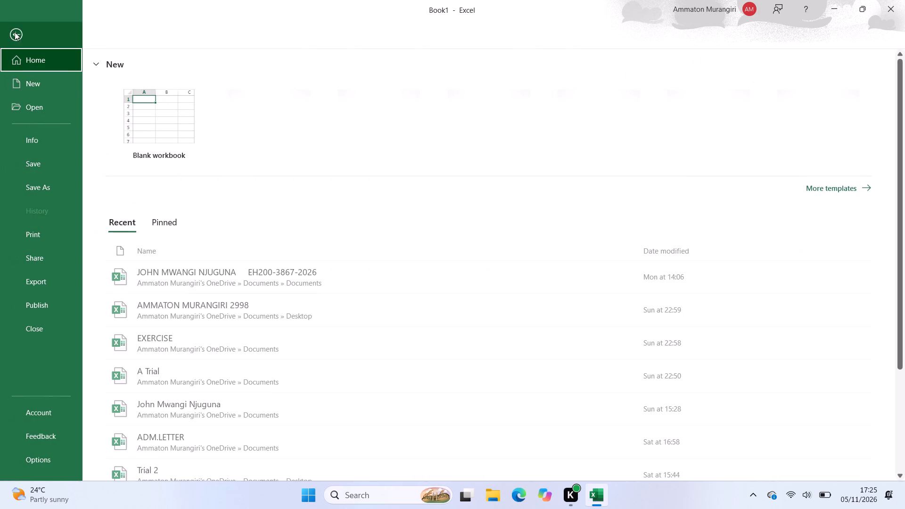
click(58, 177)
click(149, 170)
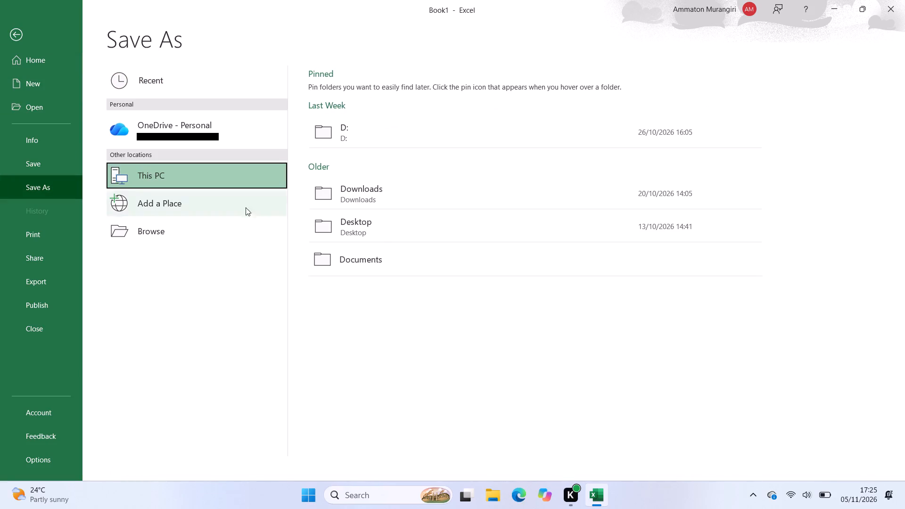
click(379, 250)
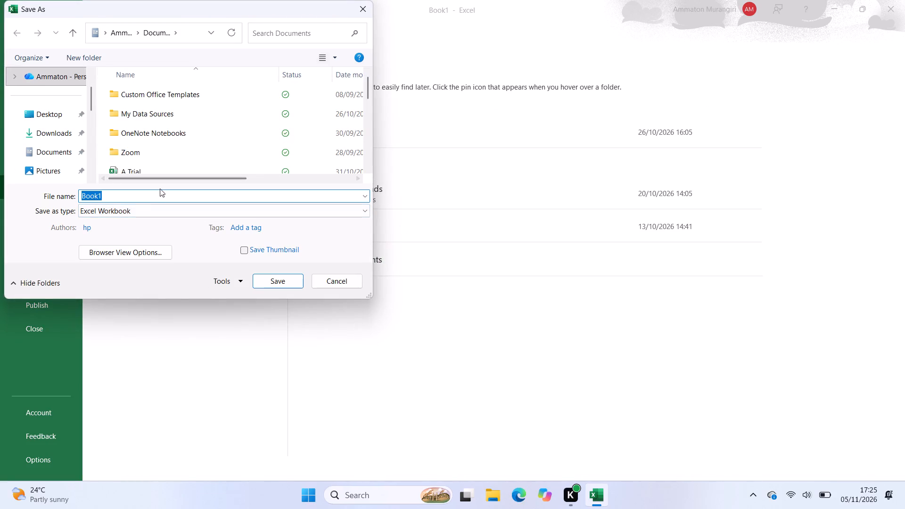
click(148, 194)
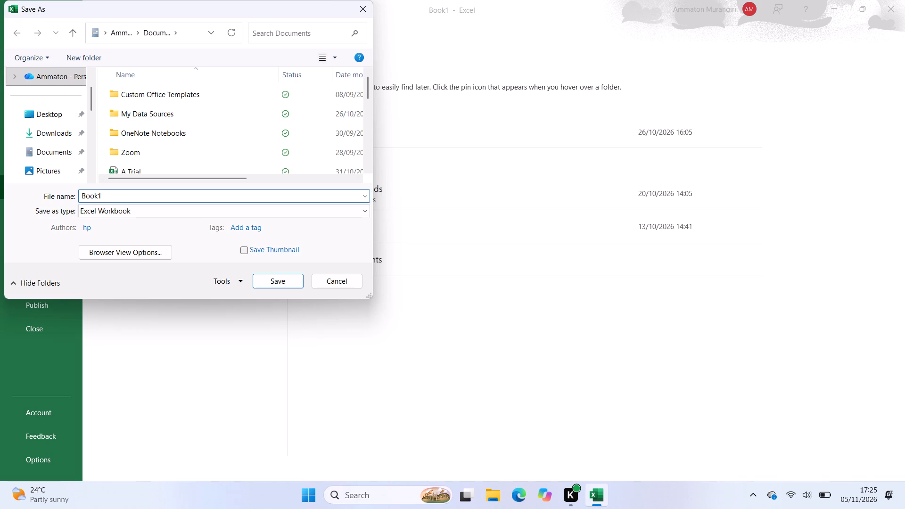
key(BackSpace)
key(BackSpace)
key(BackSpace)
key(BackSpace)
key(BackSpace)
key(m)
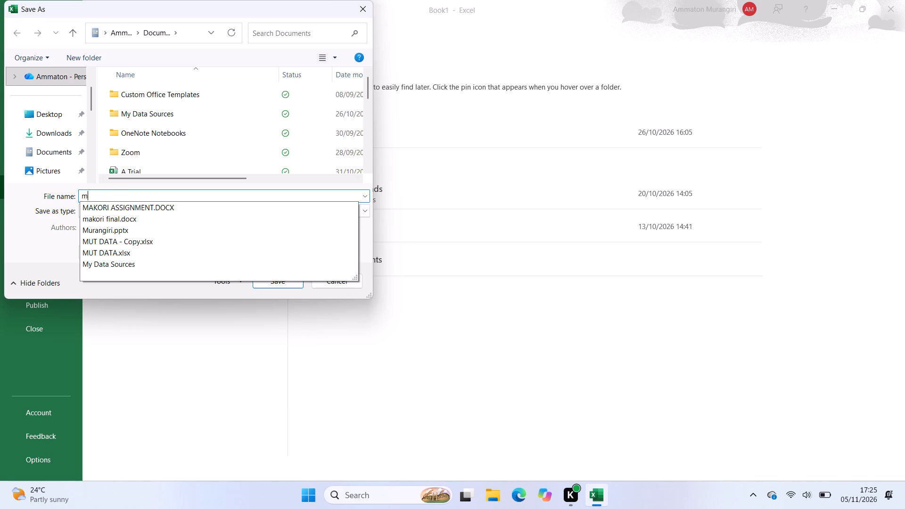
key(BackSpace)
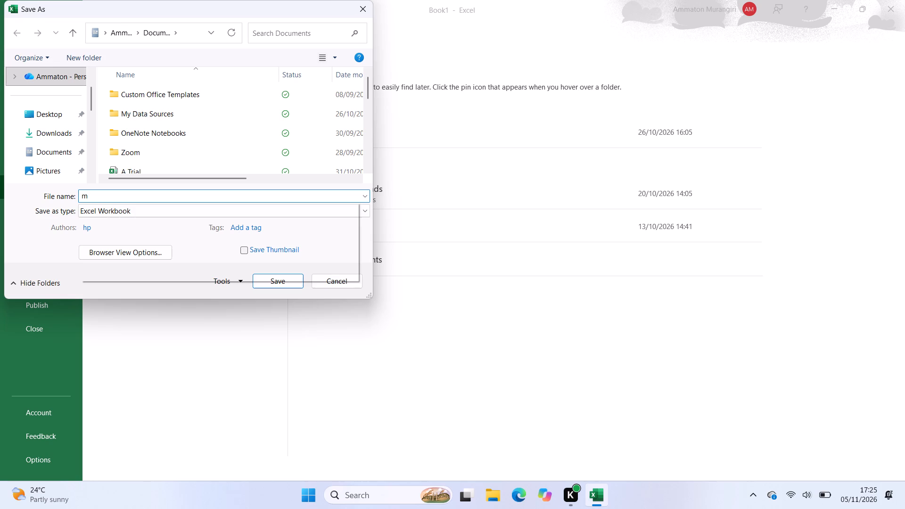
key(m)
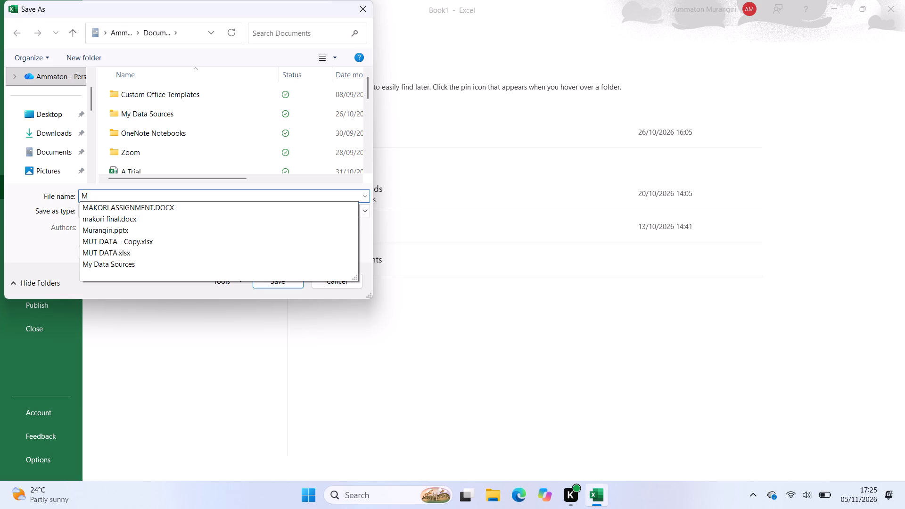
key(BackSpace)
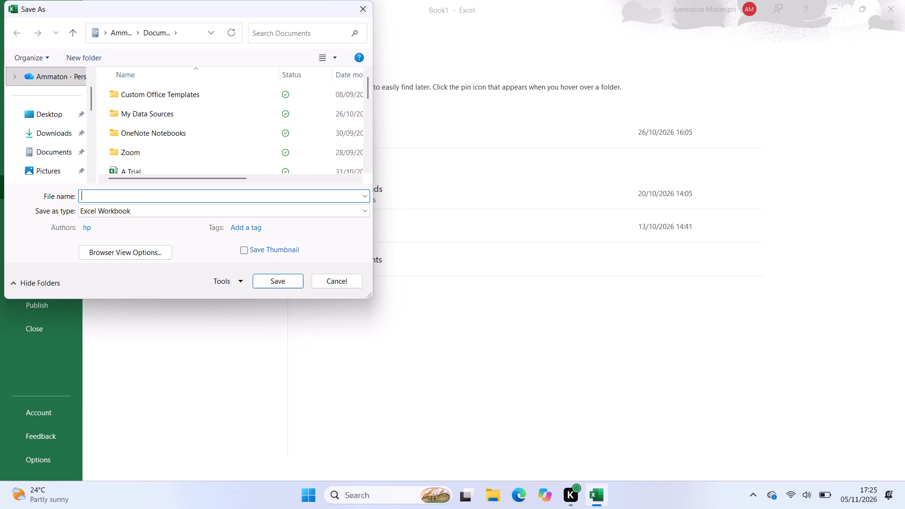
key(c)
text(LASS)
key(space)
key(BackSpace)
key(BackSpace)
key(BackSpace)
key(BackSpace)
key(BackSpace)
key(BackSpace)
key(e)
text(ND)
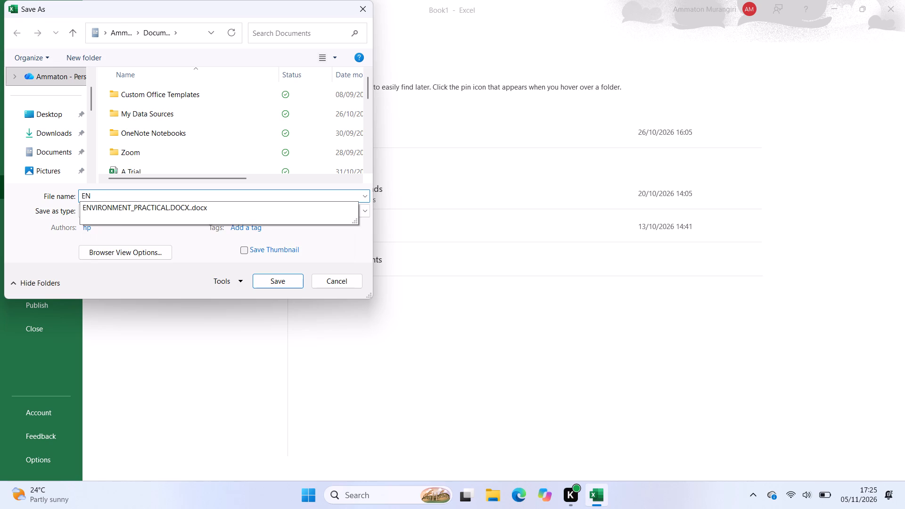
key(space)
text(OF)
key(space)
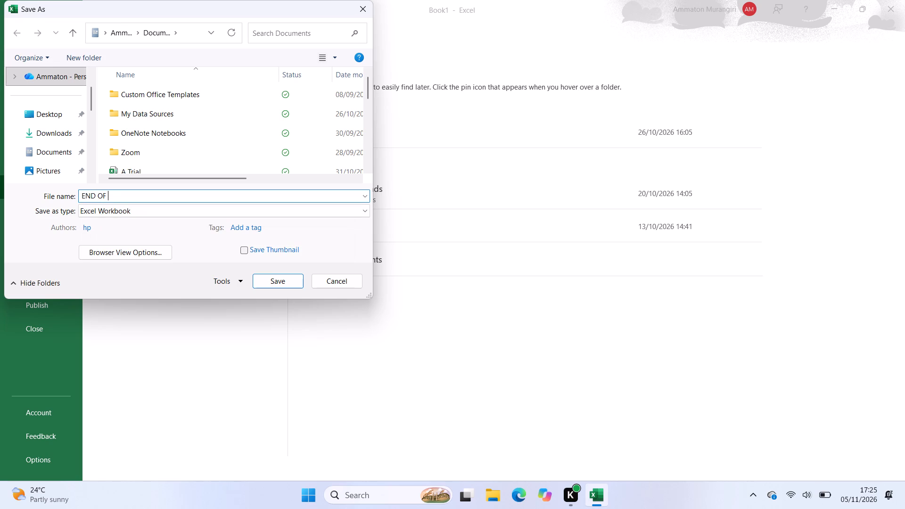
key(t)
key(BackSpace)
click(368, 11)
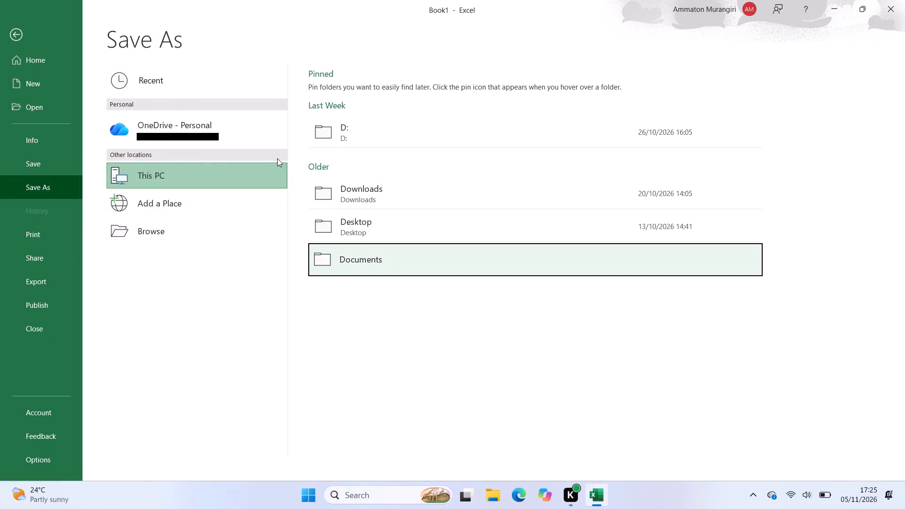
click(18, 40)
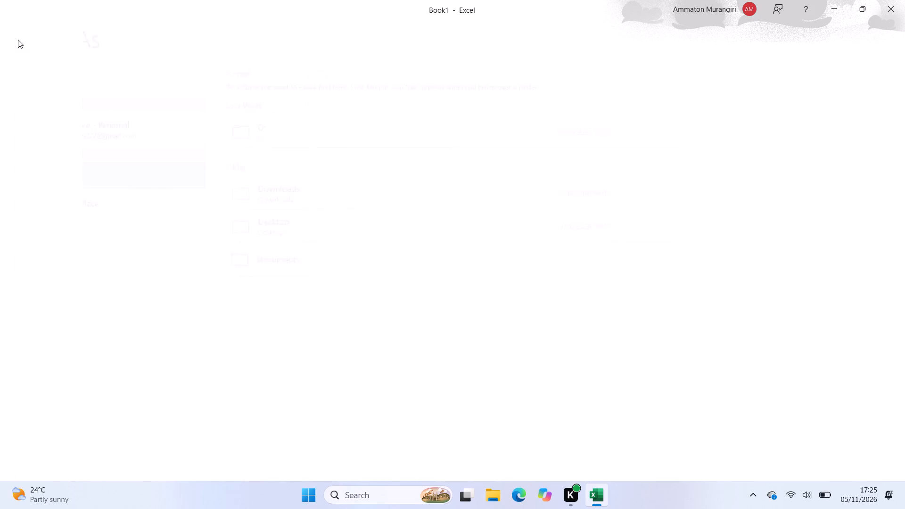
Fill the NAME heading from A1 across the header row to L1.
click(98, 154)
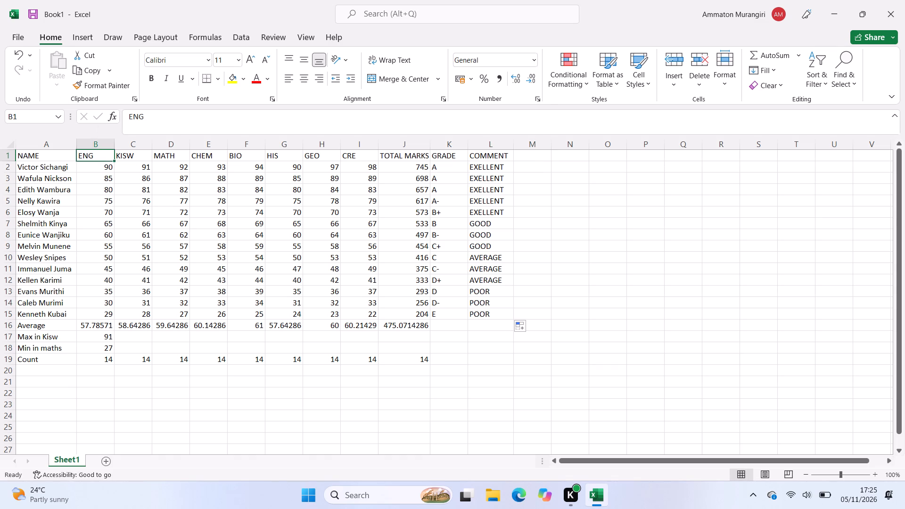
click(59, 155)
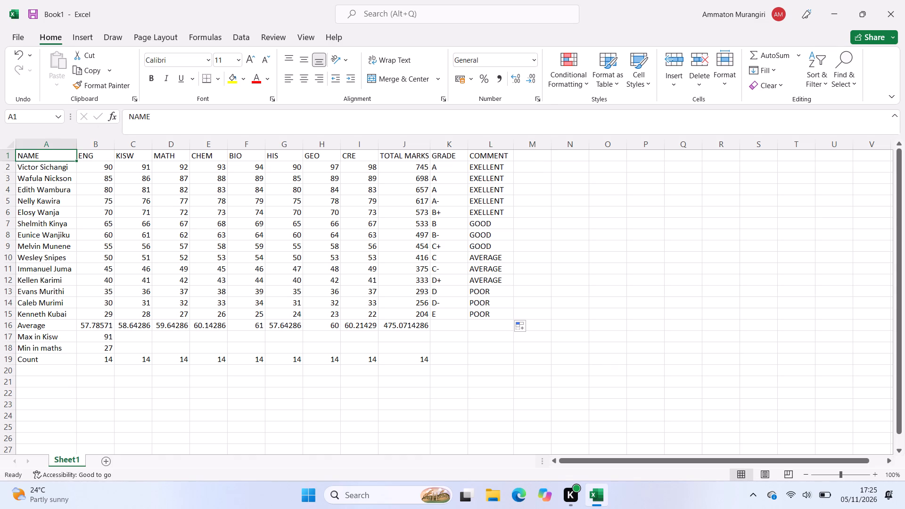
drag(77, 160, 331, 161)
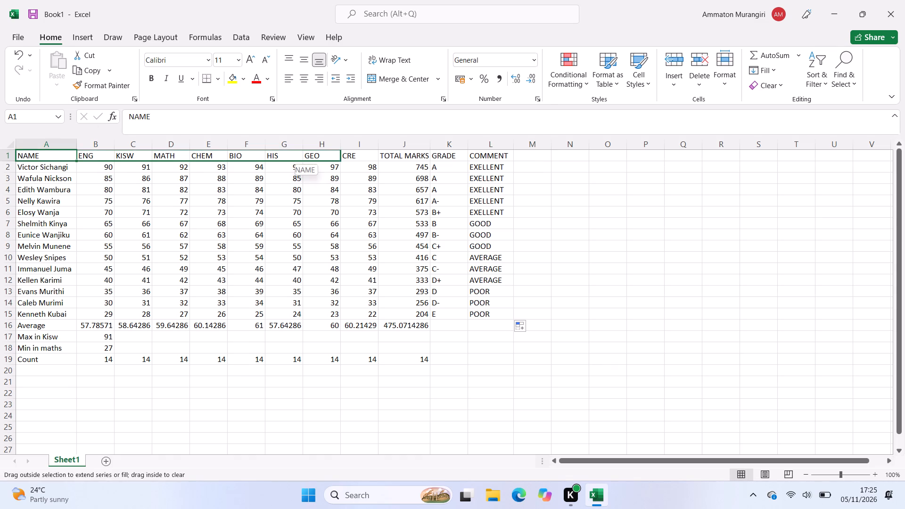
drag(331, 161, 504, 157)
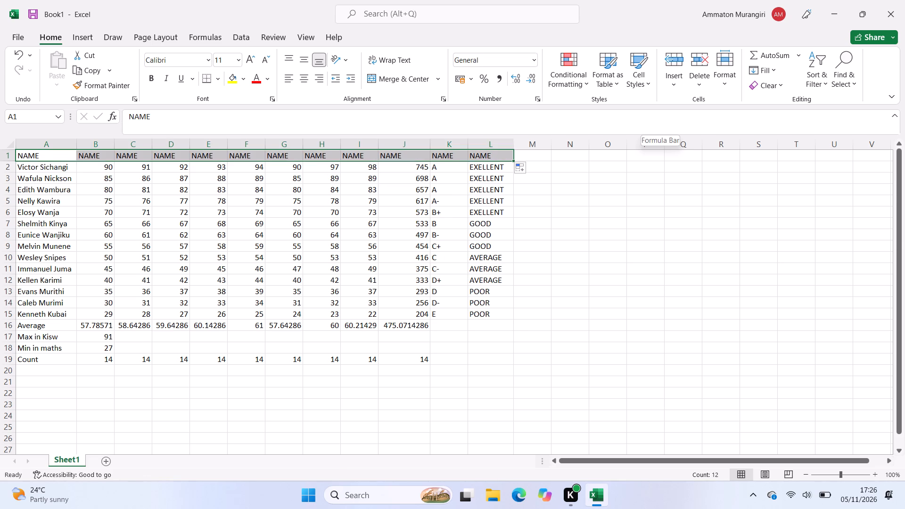
Insert a blank sheet row above the header row of the marks table.
click(673, 88)
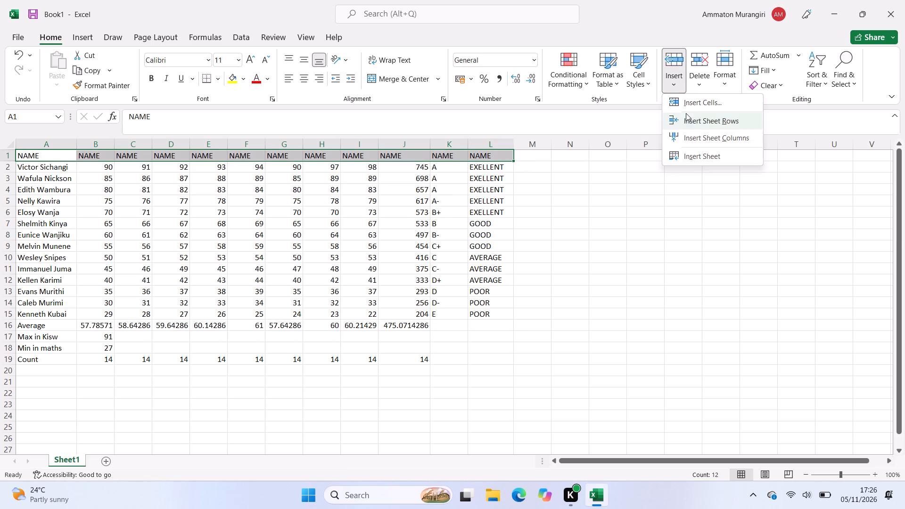
click(688, 120)
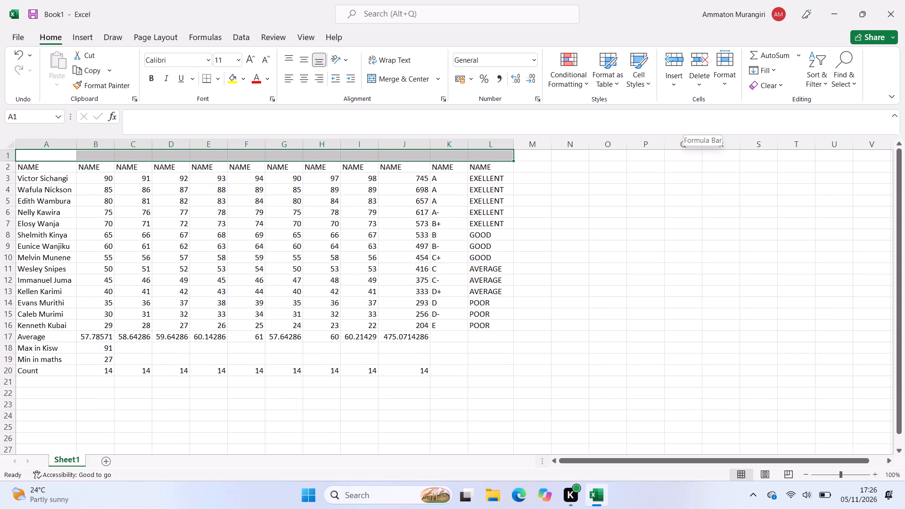
click(421, 155)
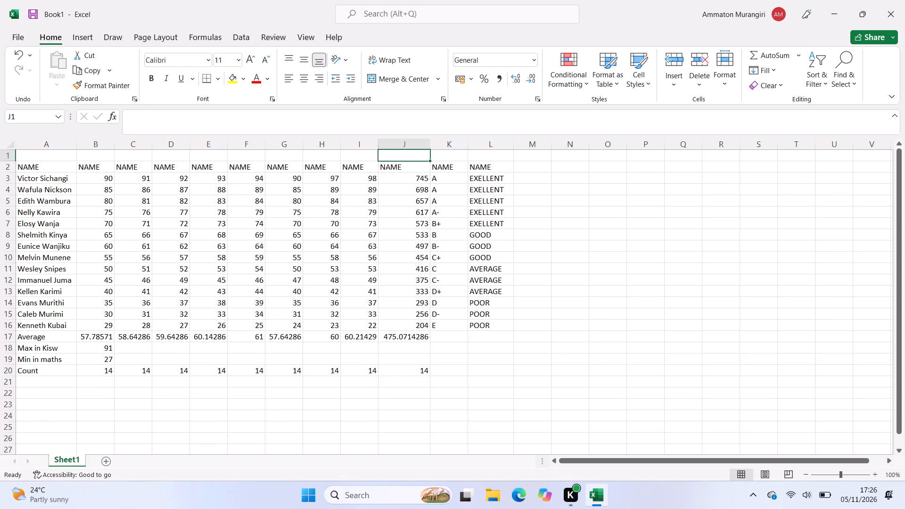
Replace the repeated NAME headings in B2 and C2 with the subject headings ENG and KIS.
click(139, 168)
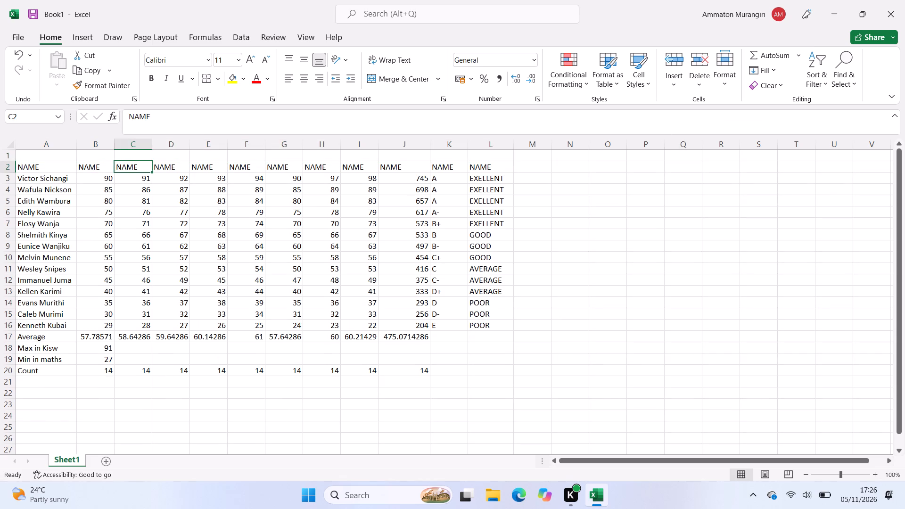
click(102, 170)
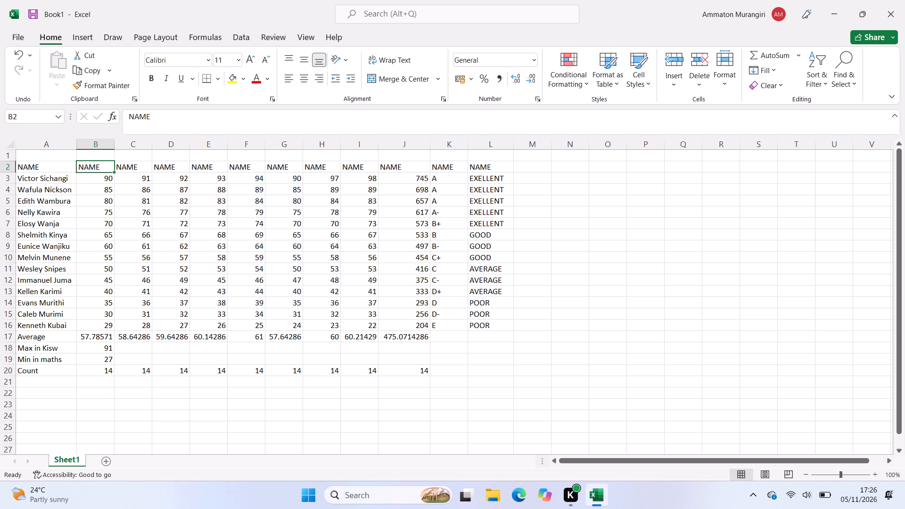
key(BackSpace)
text(en)
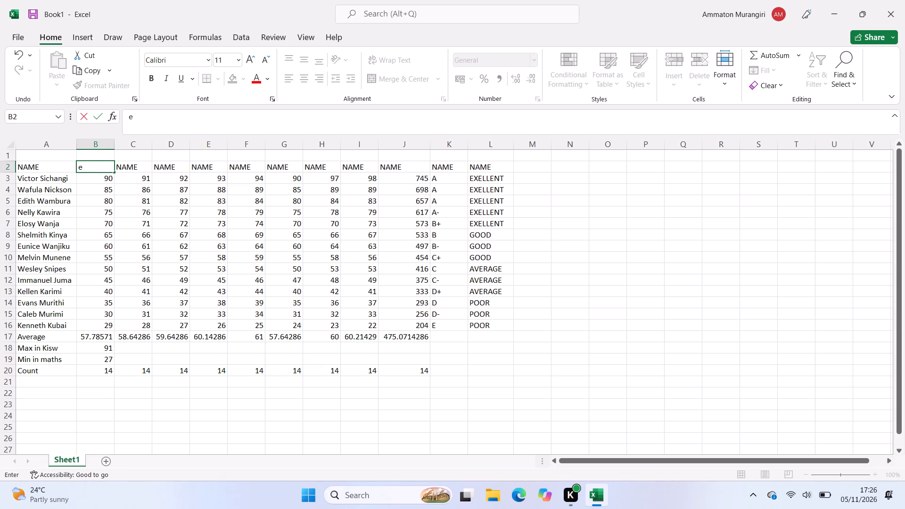
key(BackSpace)
key(BackSpace)
text(END)
key(BackSpace)
key(f)
key(BackSpace)
key(g)
key(Right)
key(BackSpace)
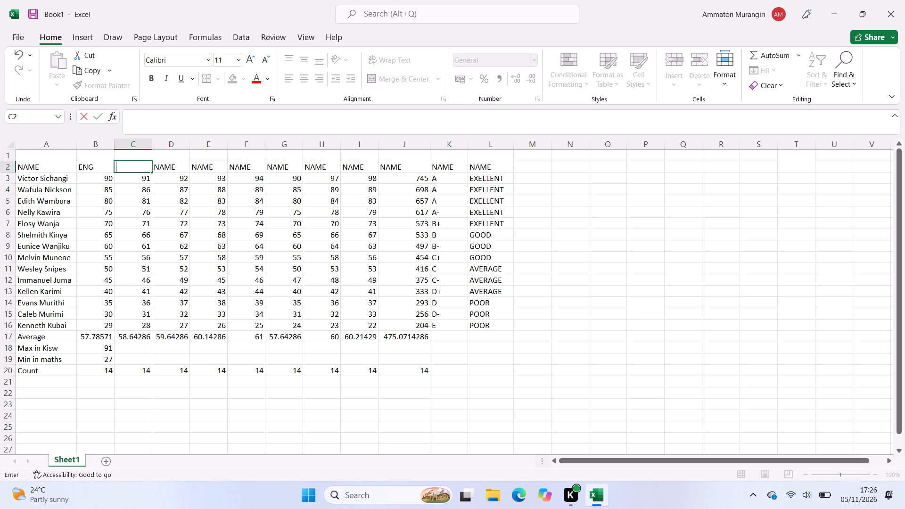
text(KIS)
Replace the repeated NAME headings in D2, E2 and F2 with MATHS, CHEM and BIO.
key(Right)
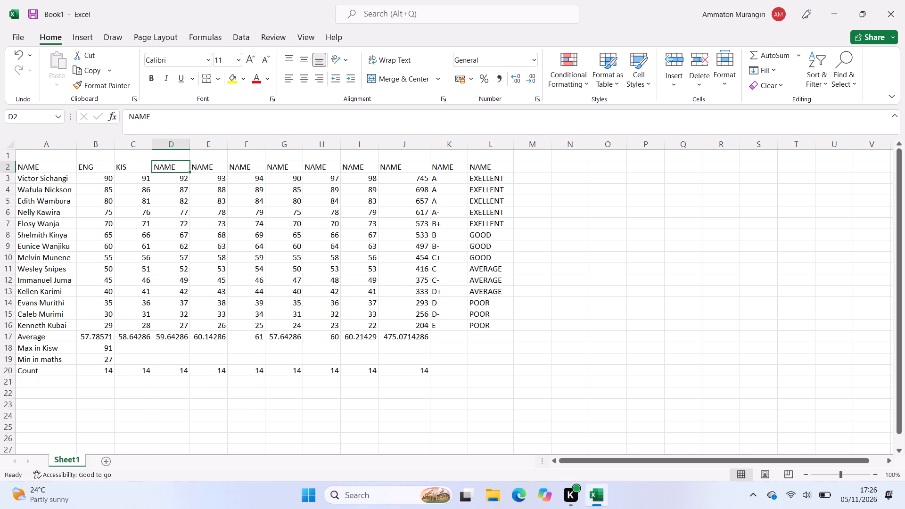
key(BackSpace)
text(MAT)
text(HS)
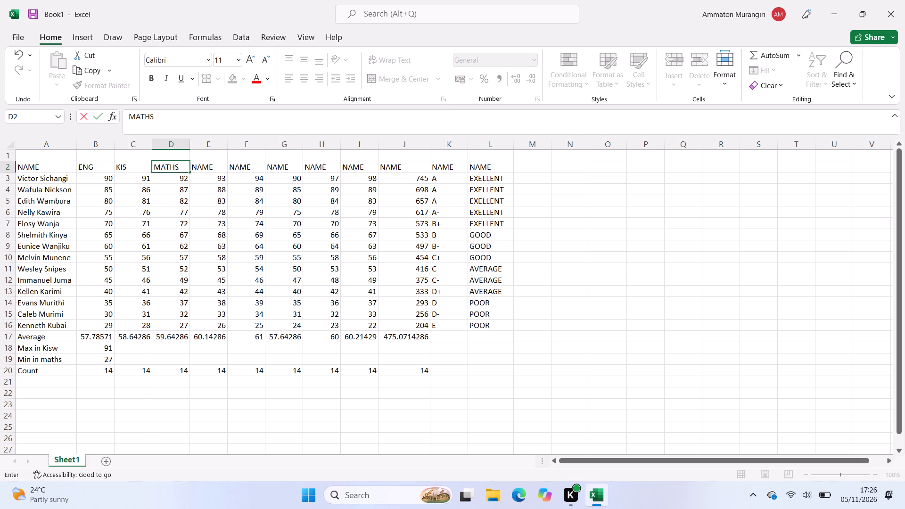
key(Right)
key(BackSpace)
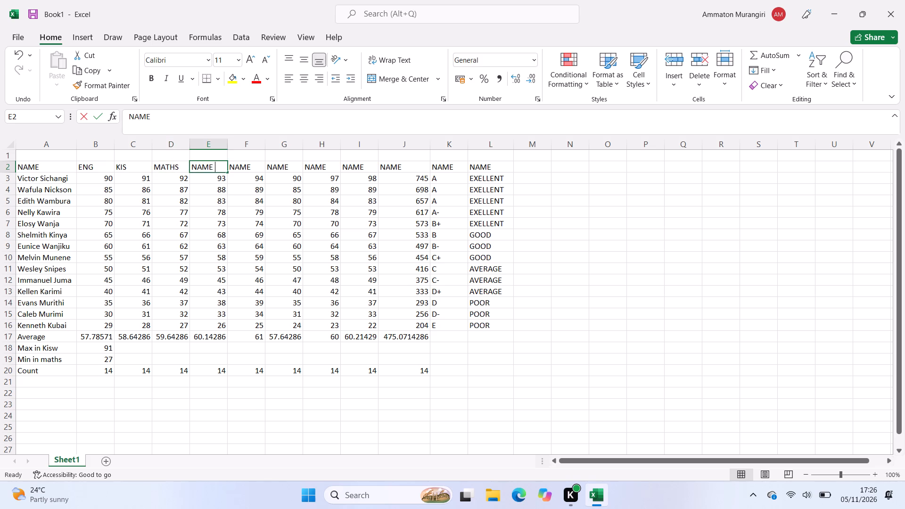
text(CHE)
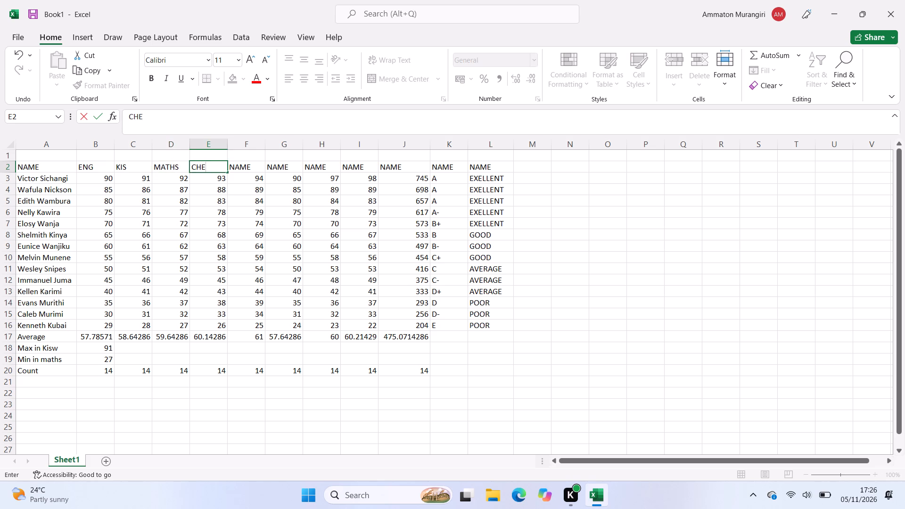
key(m)
key(Right)
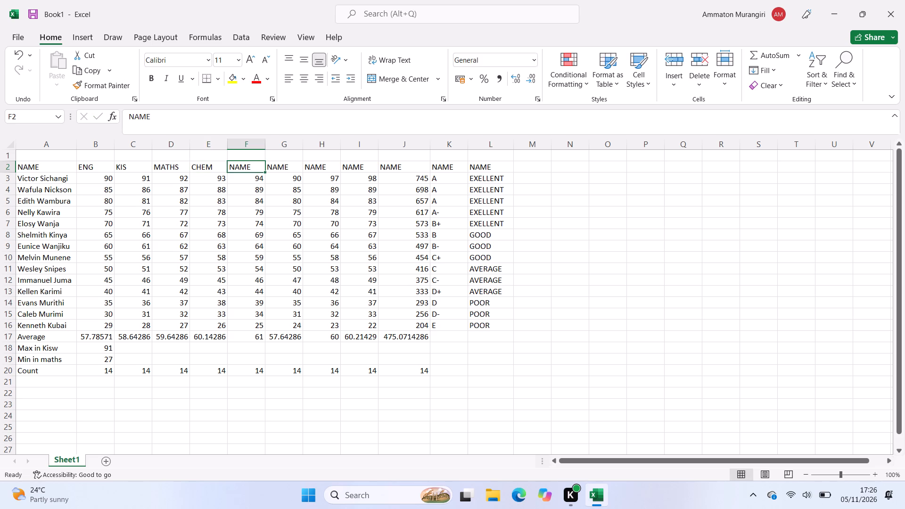
text(BIO)
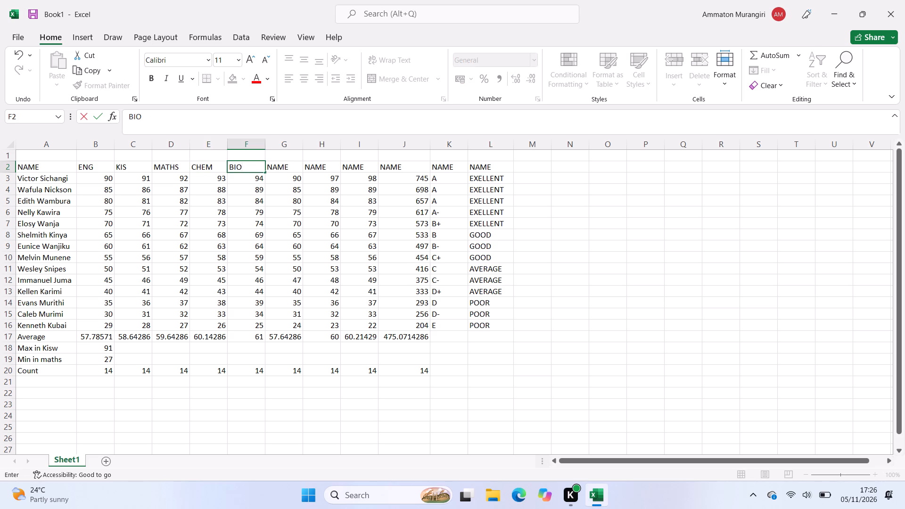
key(Right)
Replace the repeated NAME headings in G2, H2 and I2 with HIS, GEO and CRE.
text(HI)
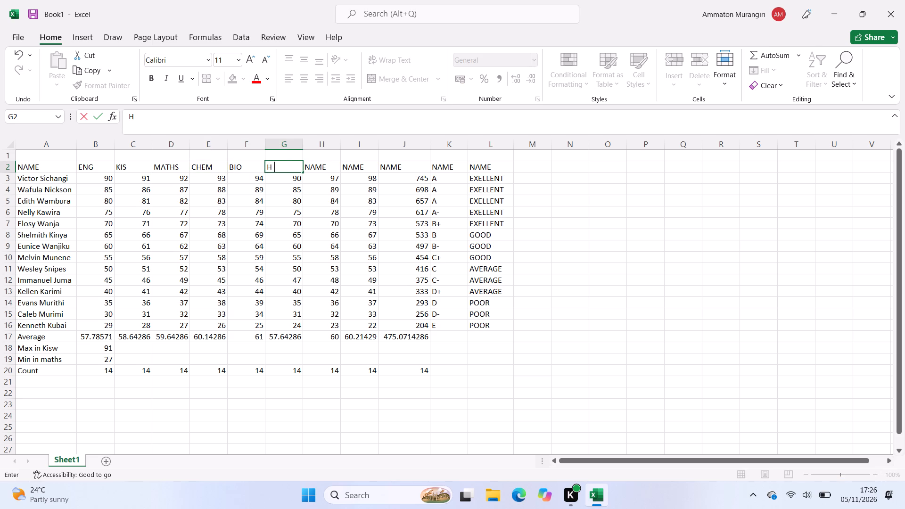
key(s)
key(Right)
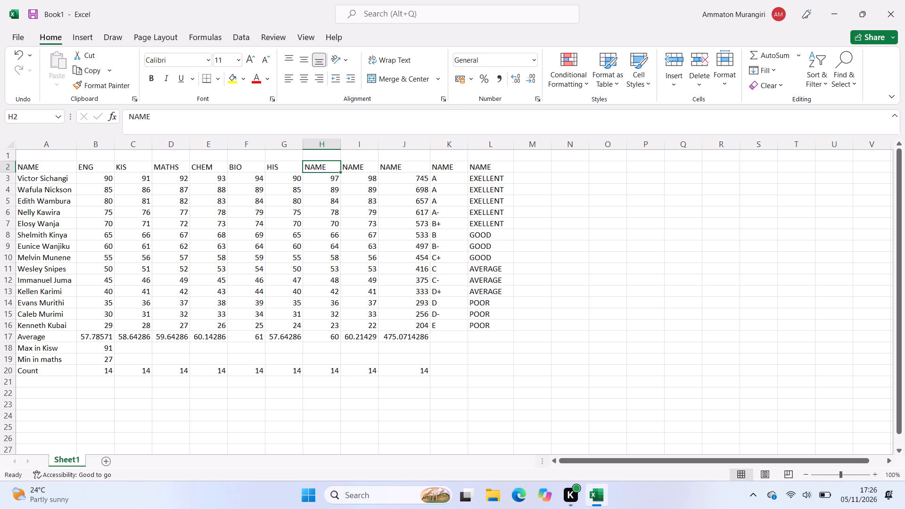
text(GE)
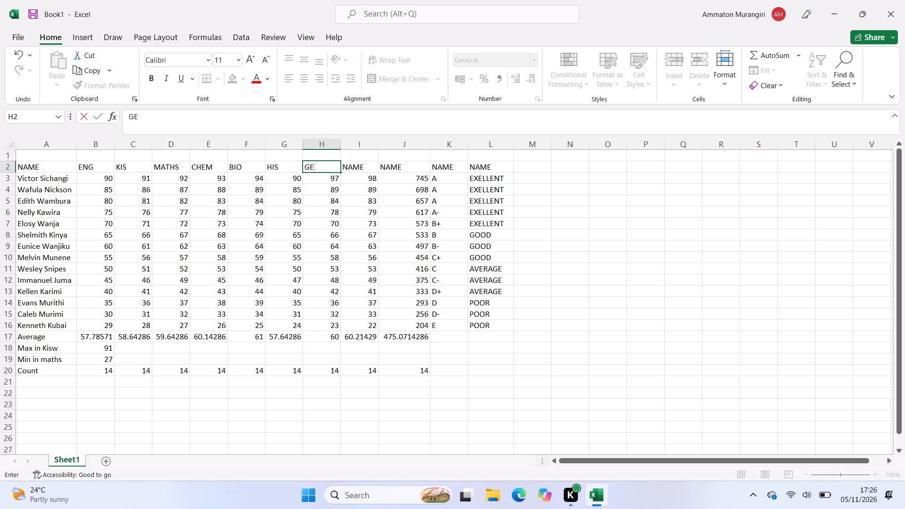
key(o)
key(Right)
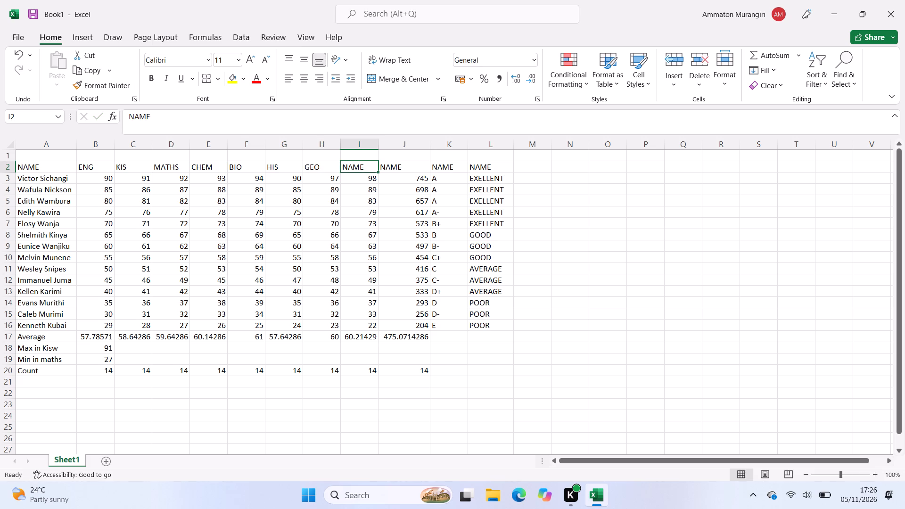
text(CRE)
key(Right)
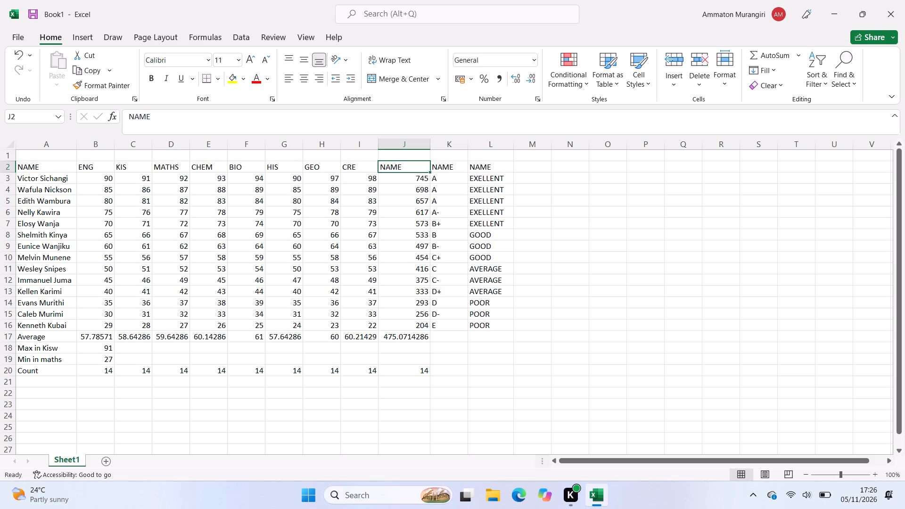
Replace the NAME heading in J2 with TOTAL MARKS and widen column J slightly to fit it.
text(TOTAL)
key(space)
key(comma)
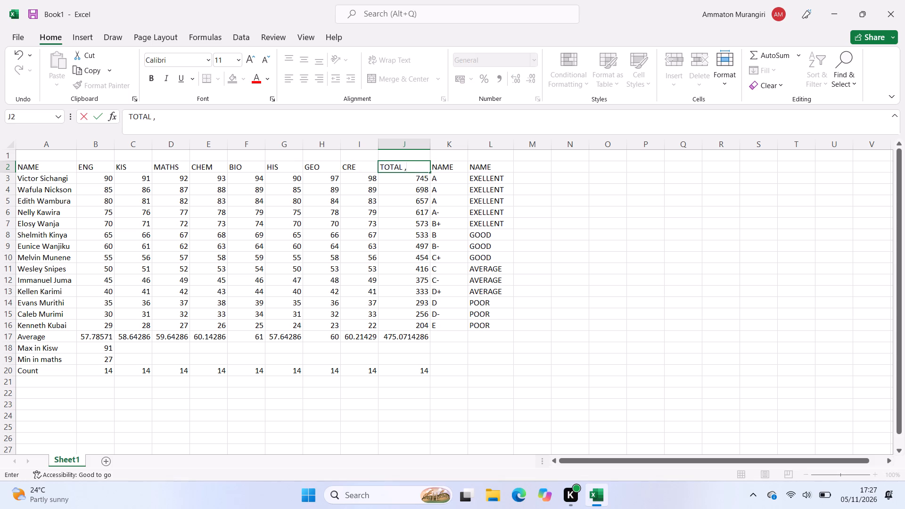
key(BackSpace)
text(MARKS)
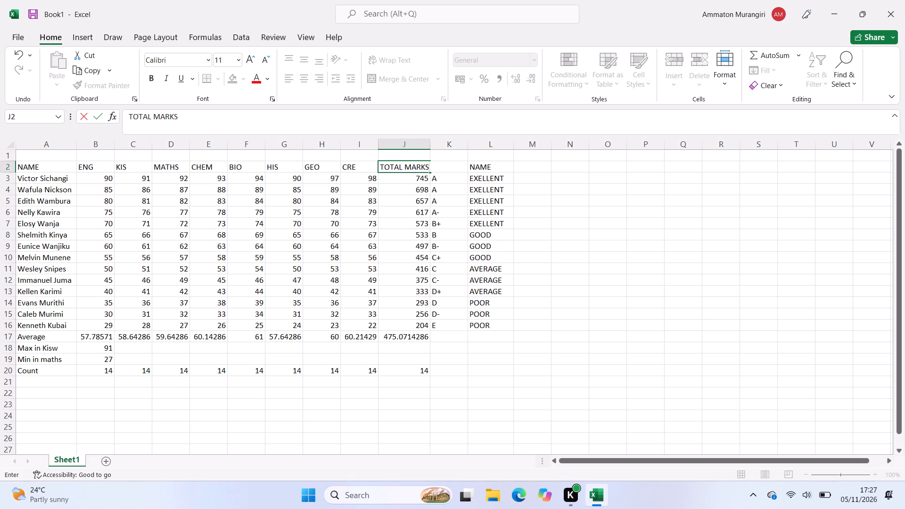
key(End)
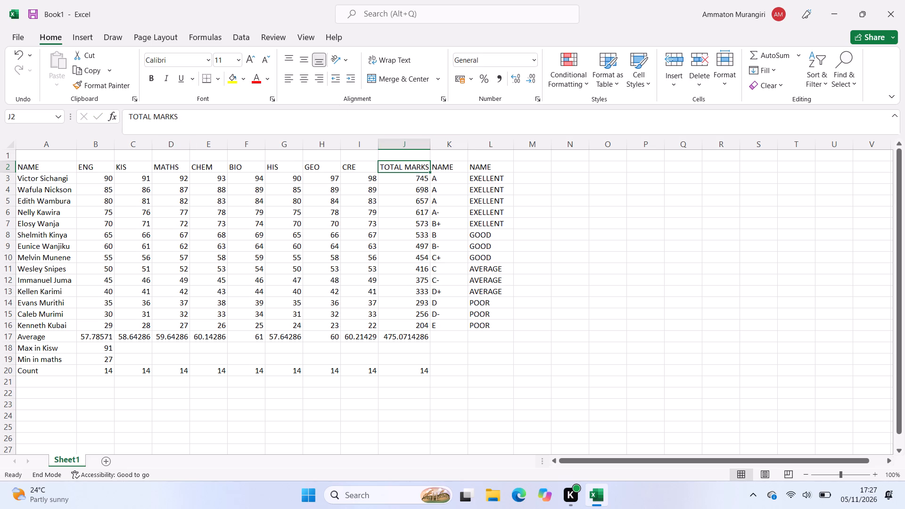
drag(431, 143, 437, 144)
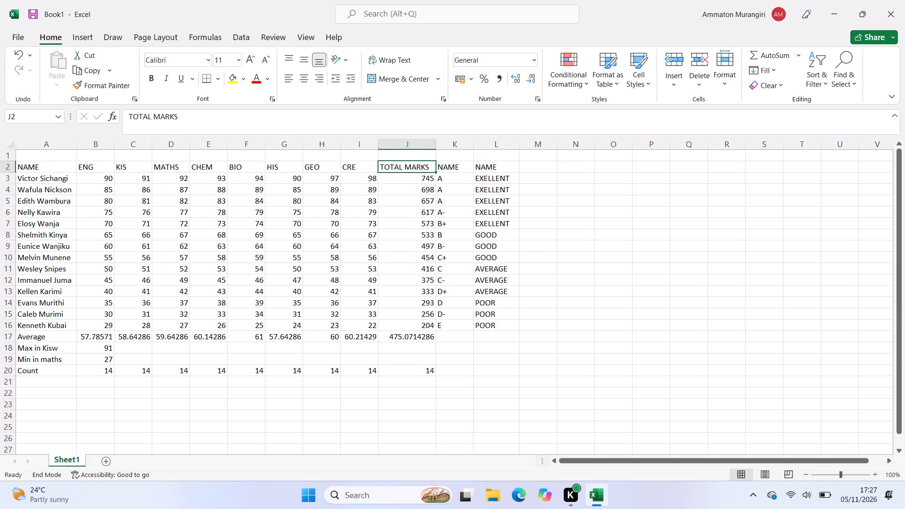
Replace the NAME headings in K2 and L2 with GRADE and COMMENT.
click(452, 164)
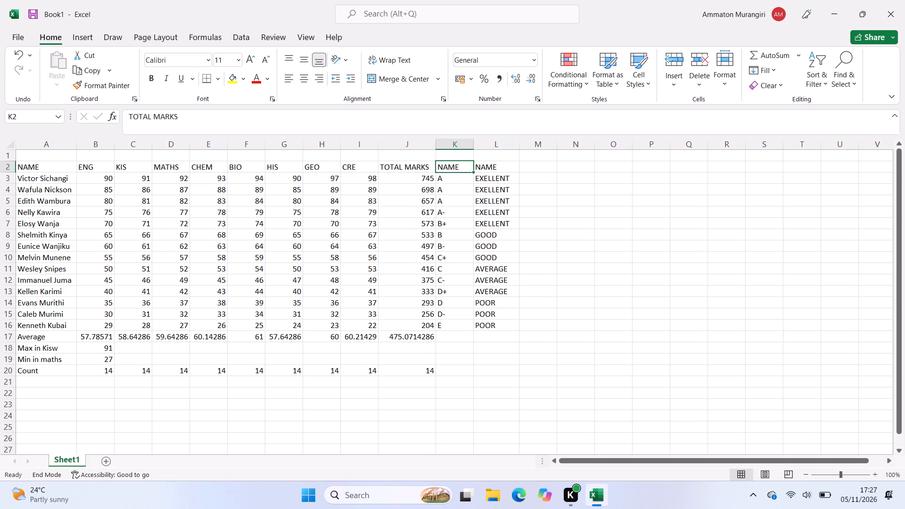
key(BackSpace)
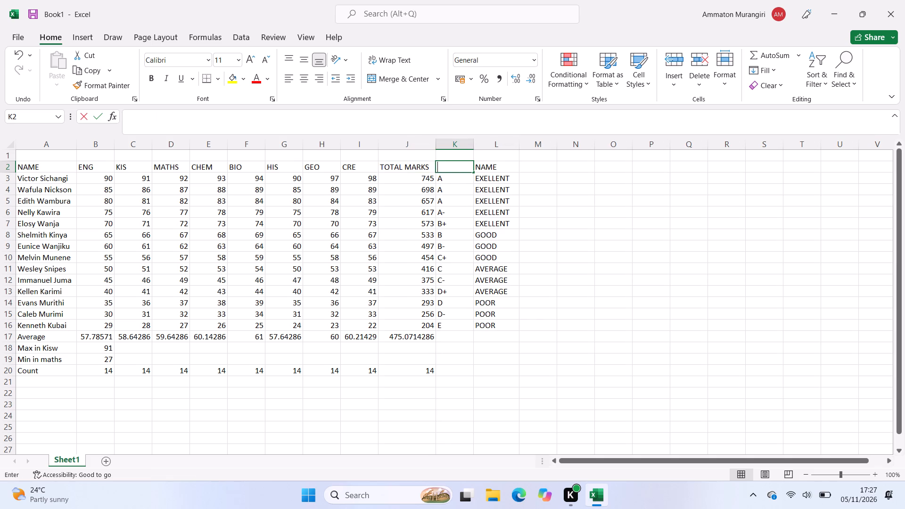
text(GRA)
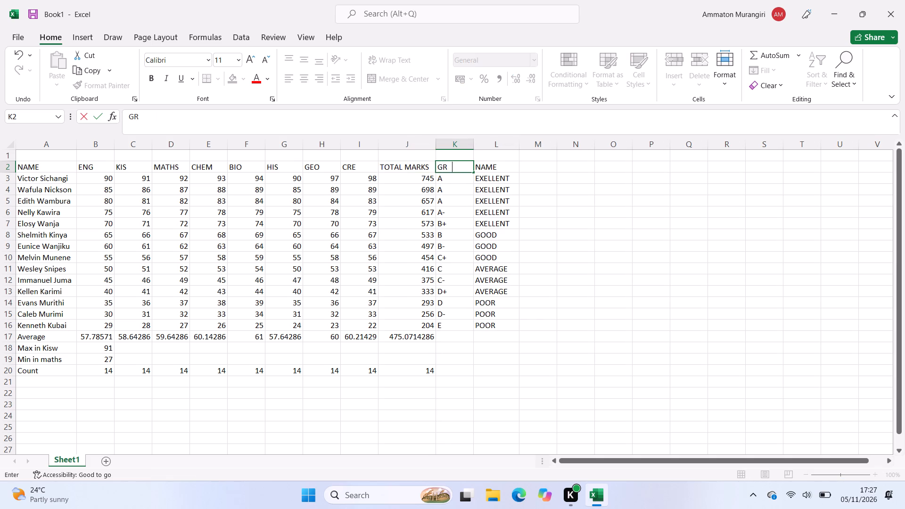
text(DE)
click(507, 164)
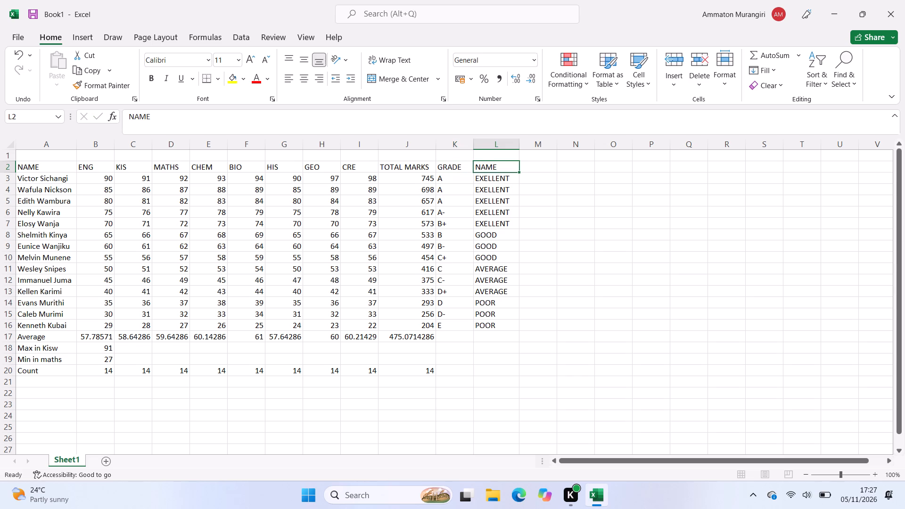
key(BackSpace)
text(COMMENT)
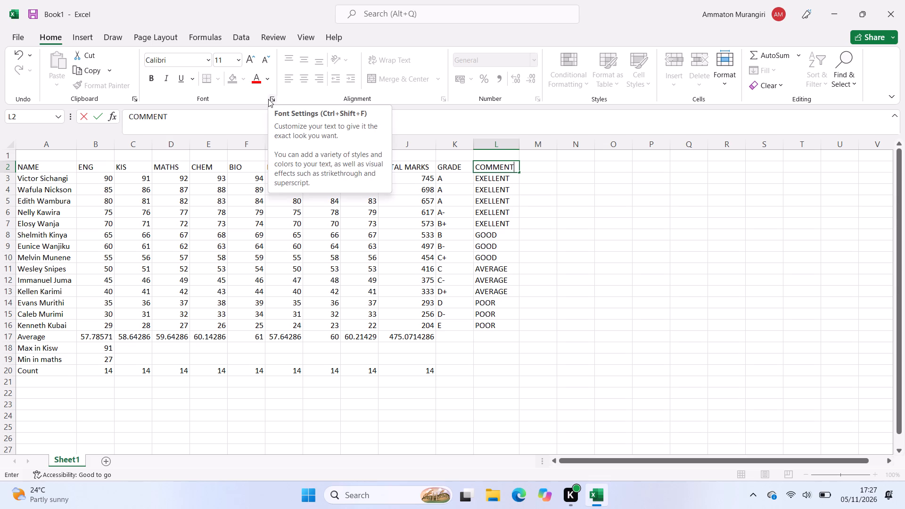
click(130, 155)
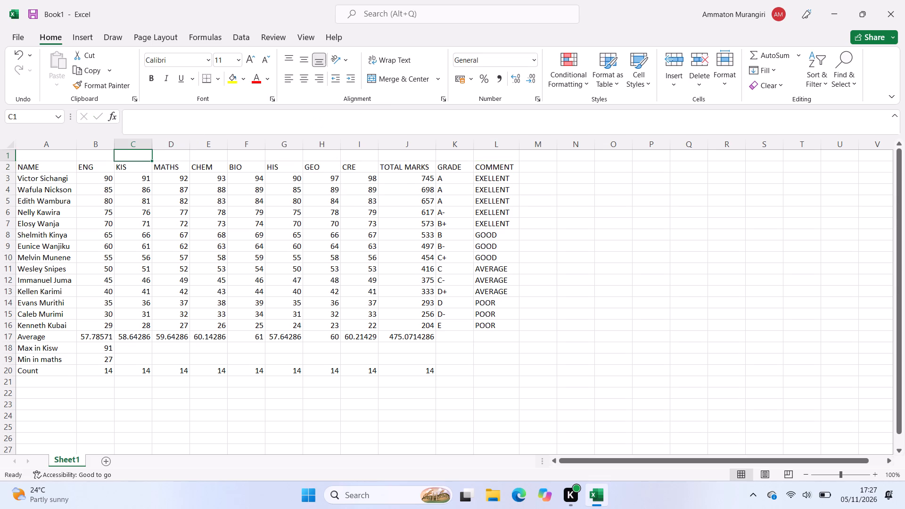
Select the blank cells A1 to L1 above the table headings.
click(74, 155)
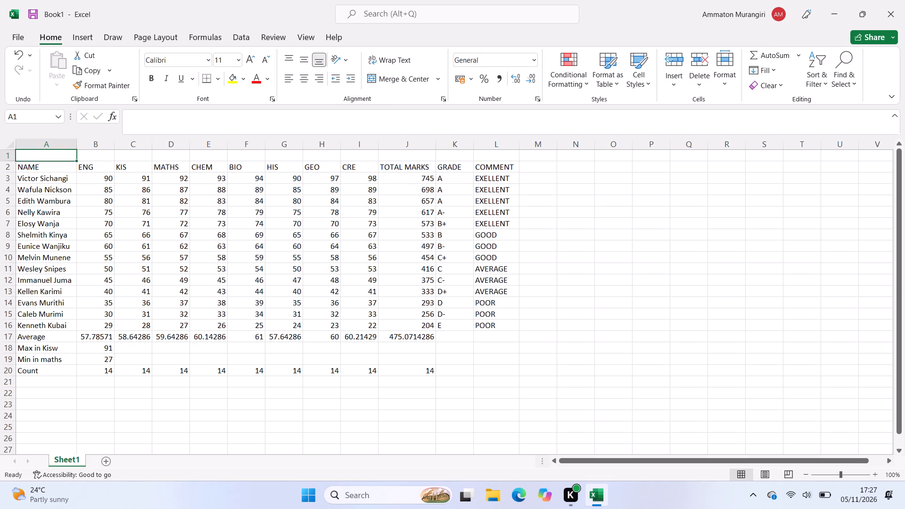
drag(98, 157, 141, 167)
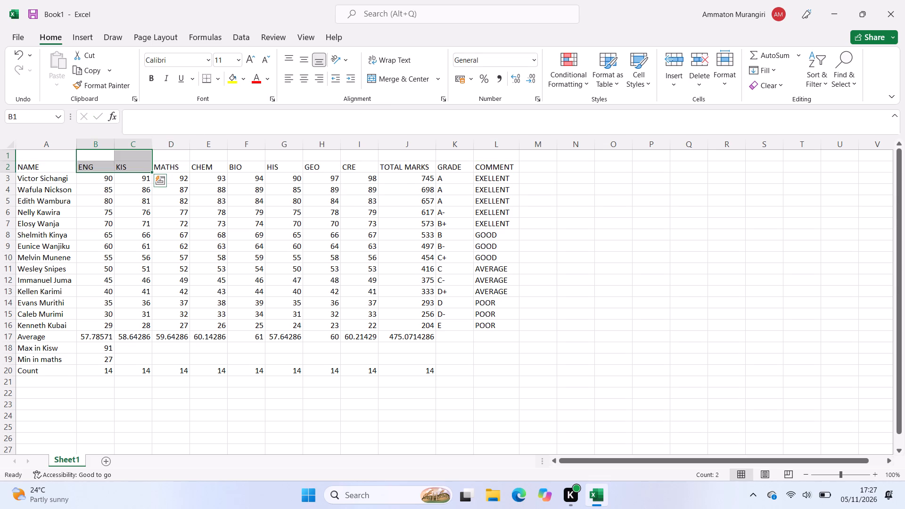
click(58, 151)
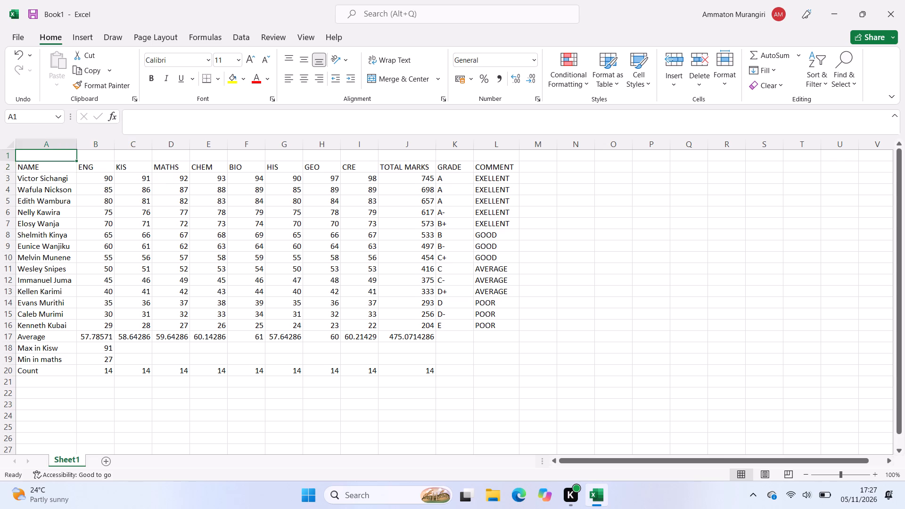
drag(77, 158, 70, 152)
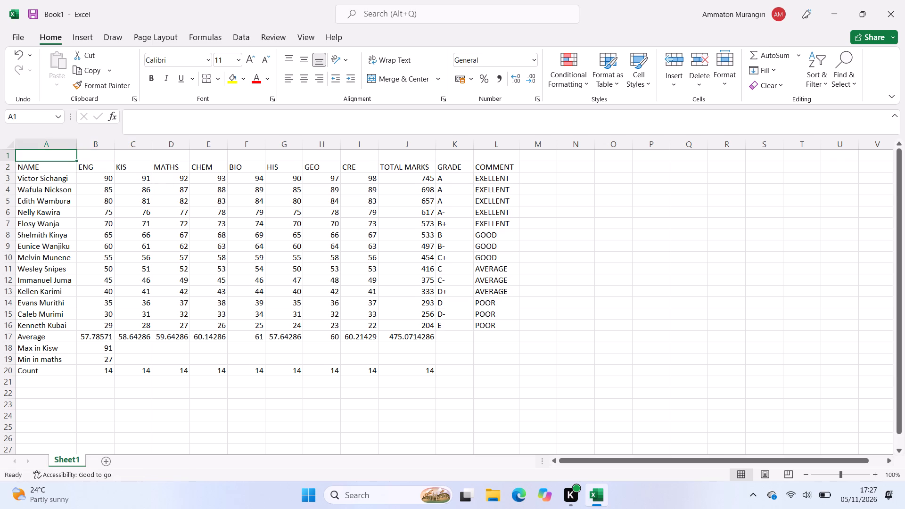
double_click(69, 152)
drag(68, 152, 105, 154)
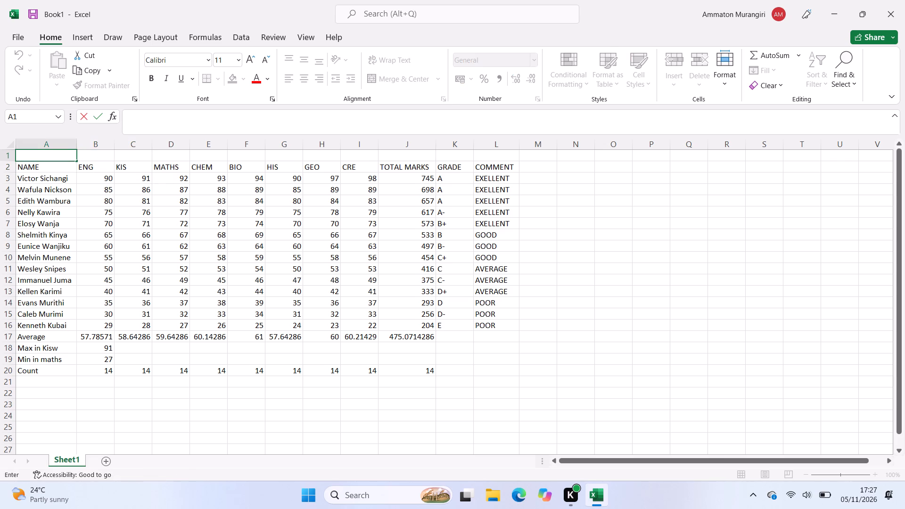
drag(105, 154, 112, 154)
click(76, 156)
drag(76, 156, 95, 156)
drag(95, 156, 95, 156)
click(50, 153)
click(87, 150)
click(59, 154)
drag(59, 154, 318, 156)
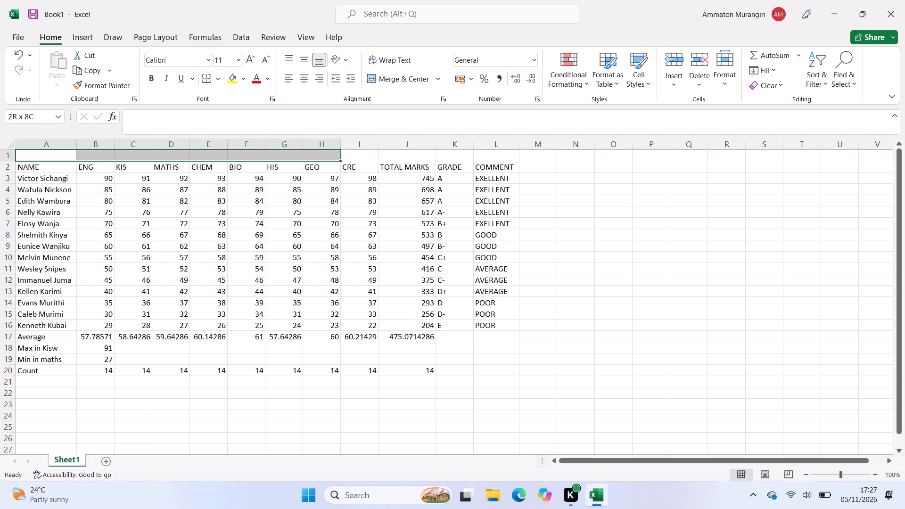
drag(318, 156, 482, 158)
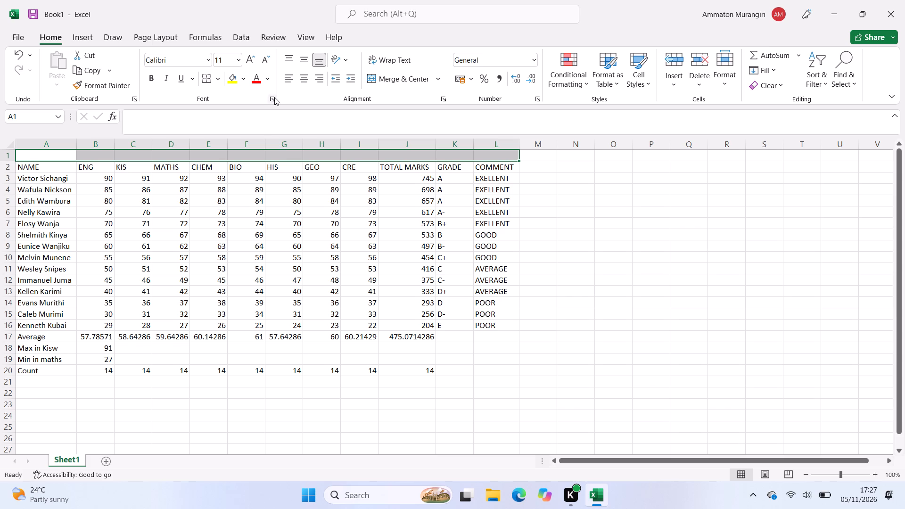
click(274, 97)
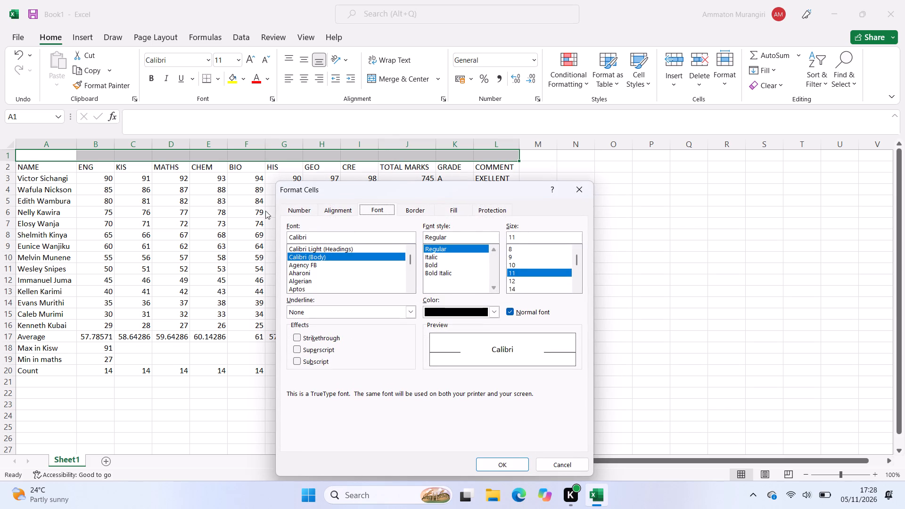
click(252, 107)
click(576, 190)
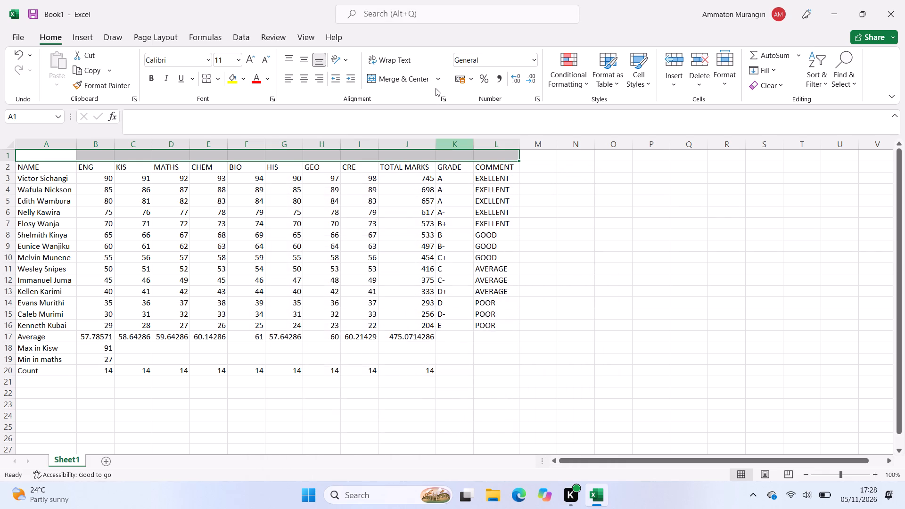
Merge and center cells A1 to L1 above the table headings.
click(440, 85)
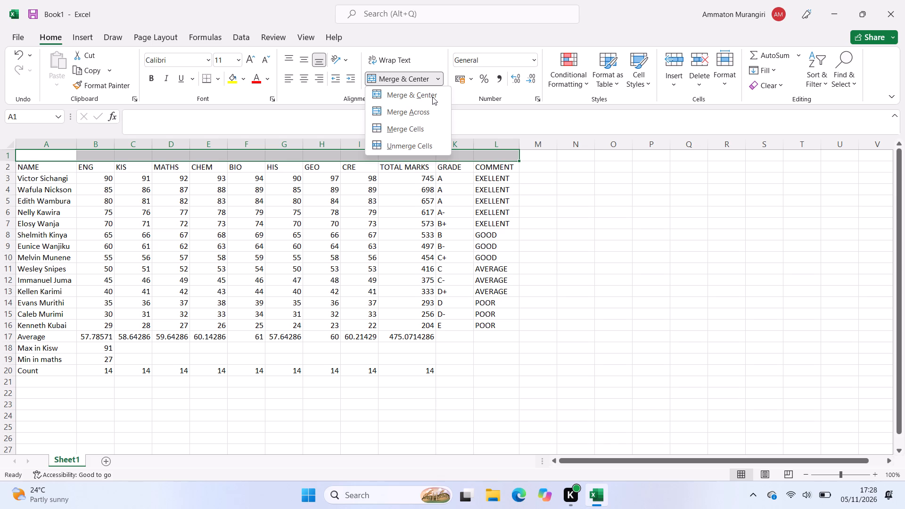
click(431, 97)
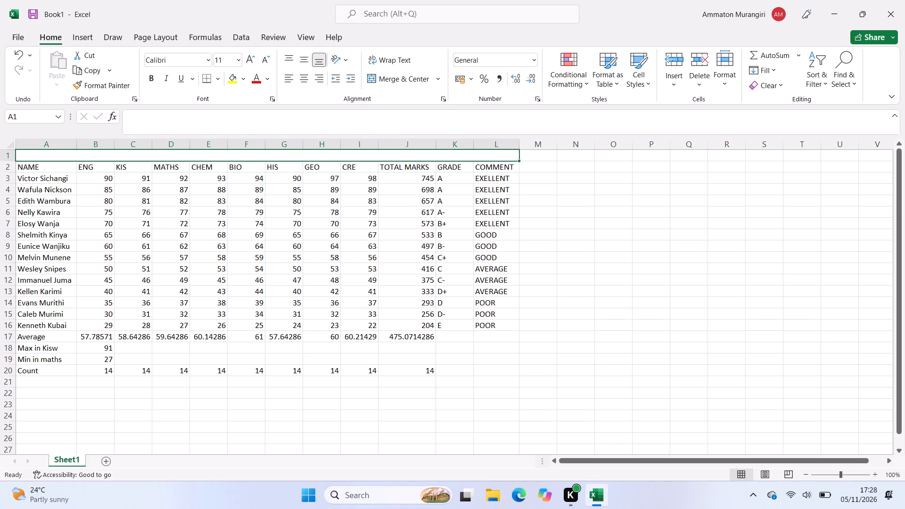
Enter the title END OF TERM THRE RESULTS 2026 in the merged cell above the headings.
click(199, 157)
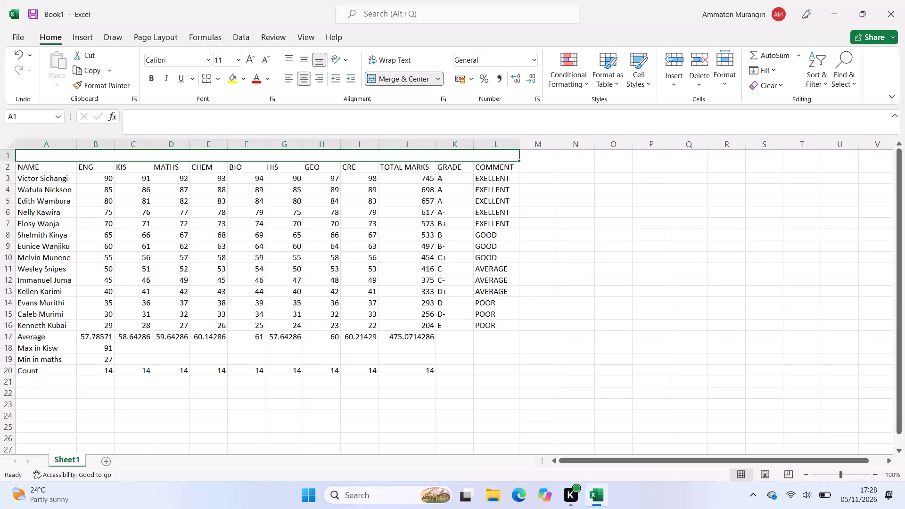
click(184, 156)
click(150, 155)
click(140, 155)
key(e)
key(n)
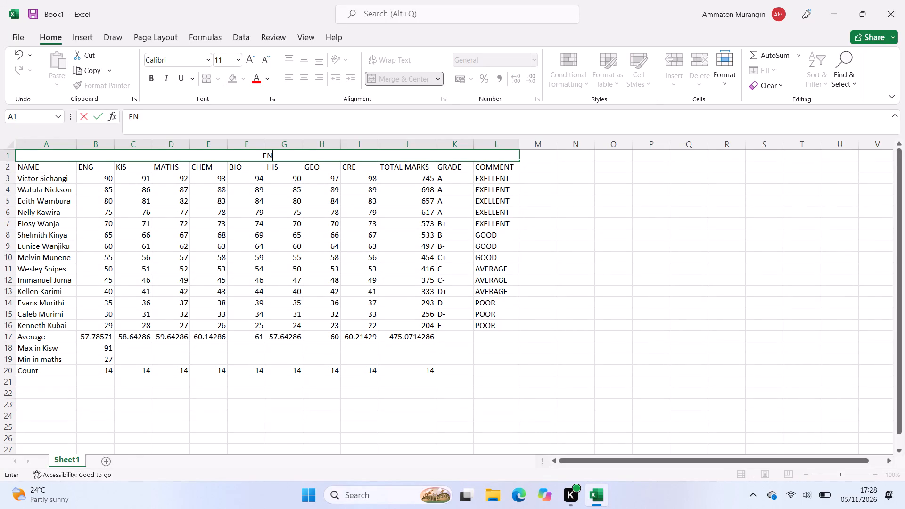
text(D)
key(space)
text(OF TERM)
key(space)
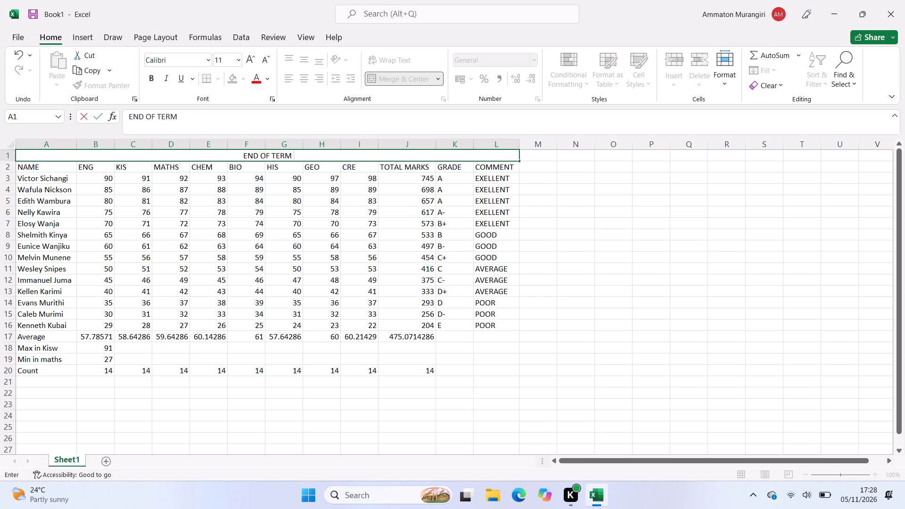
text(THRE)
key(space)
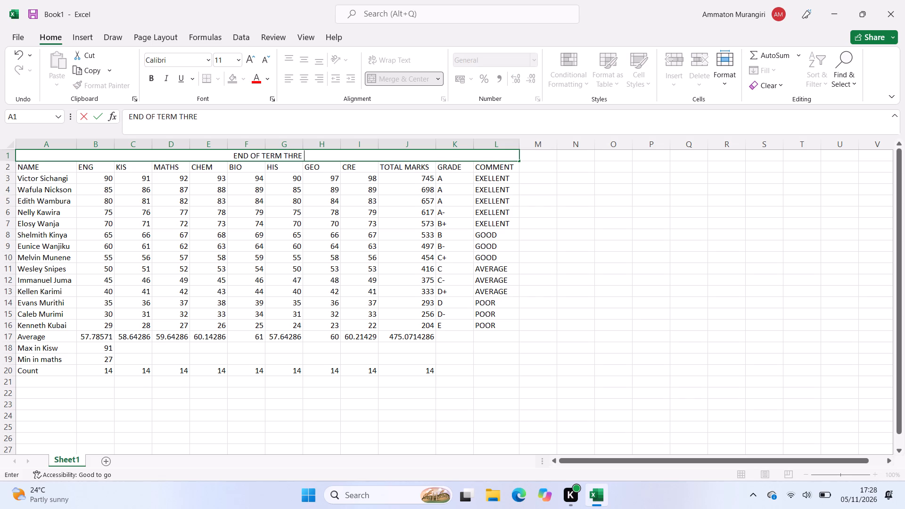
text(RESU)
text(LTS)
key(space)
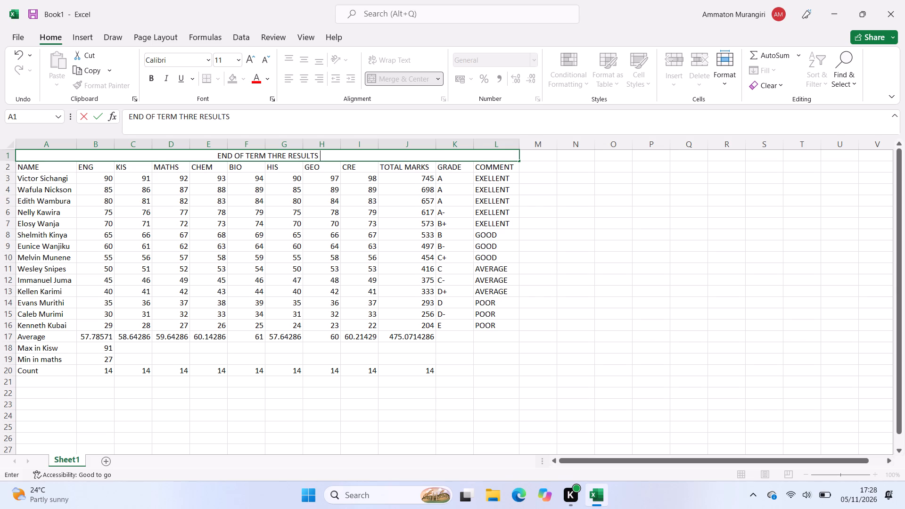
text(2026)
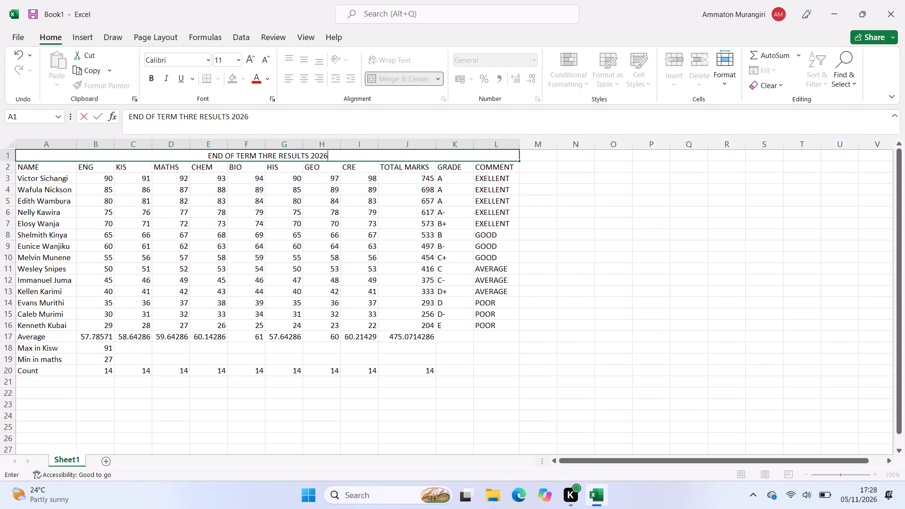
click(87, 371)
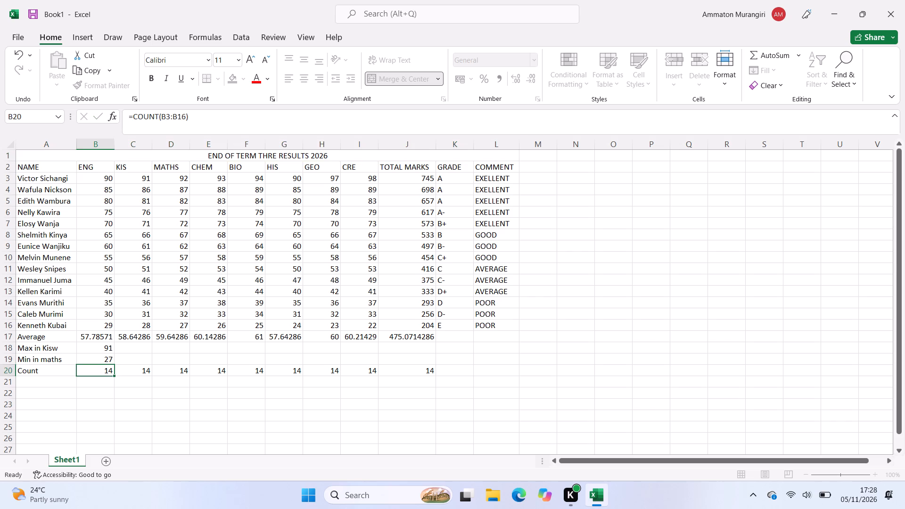
Clear the Count row in row 20, removing the formulas from J20 back to B20 and the label in A20.
click(425, 368)
key(BackSpace)
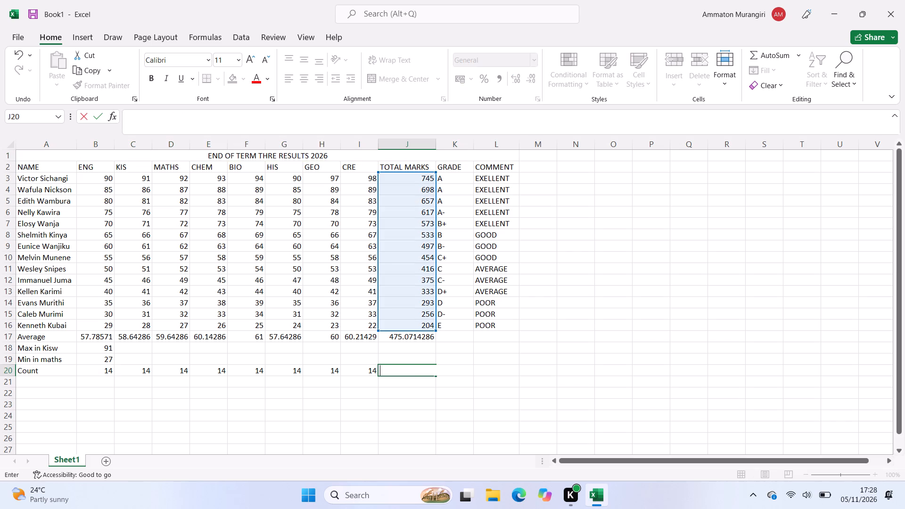
key(Left)
key(BackSpace)
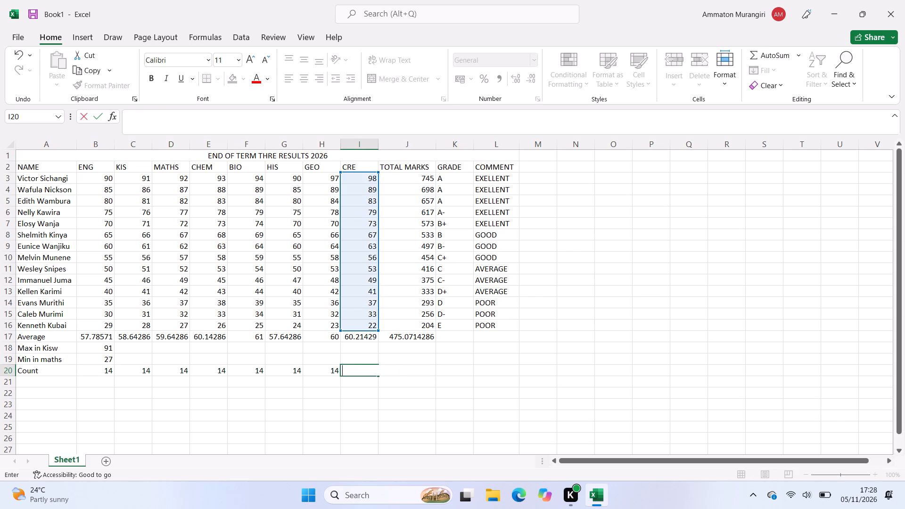
key(Left)
key(BackSpace)
key(Left)
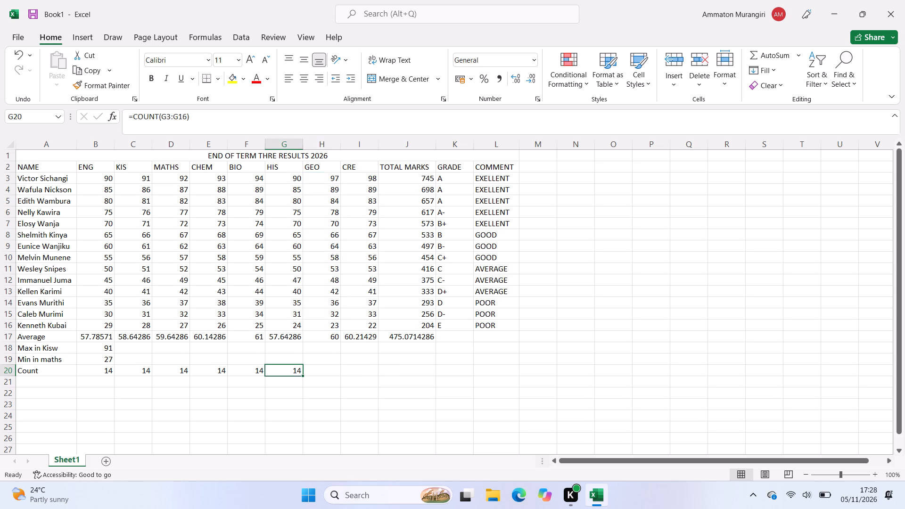
key(BackSpace)
key(Left)
key(BackSpace)
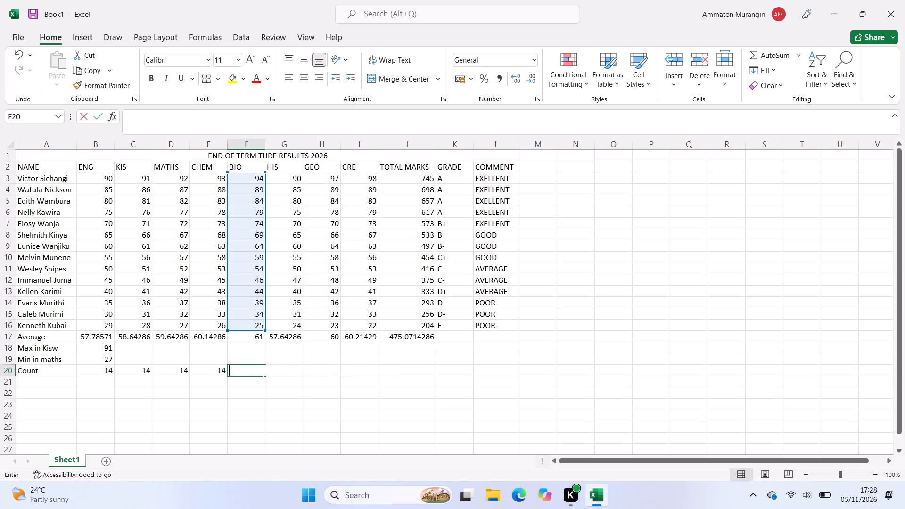
key(Left)
key(BackSpace)
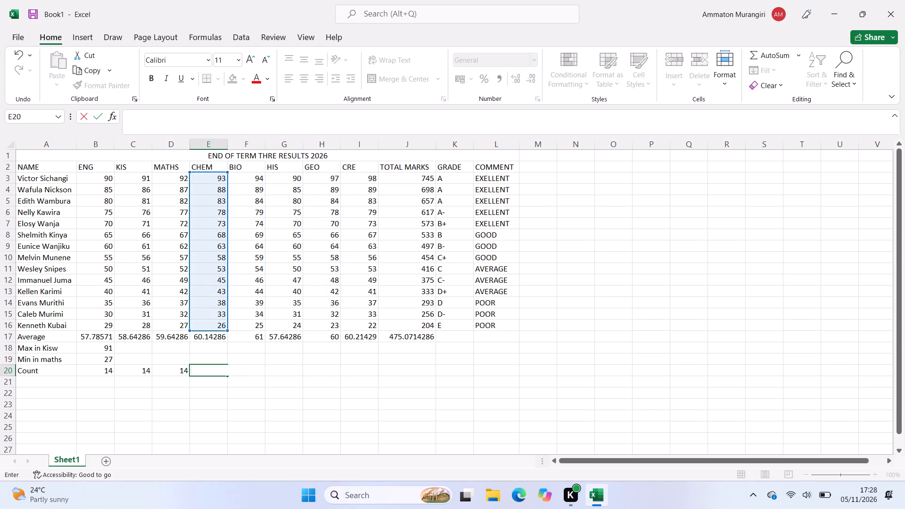
key(Left)
key(BackSpace)
key(Left)
key(BackSpace)
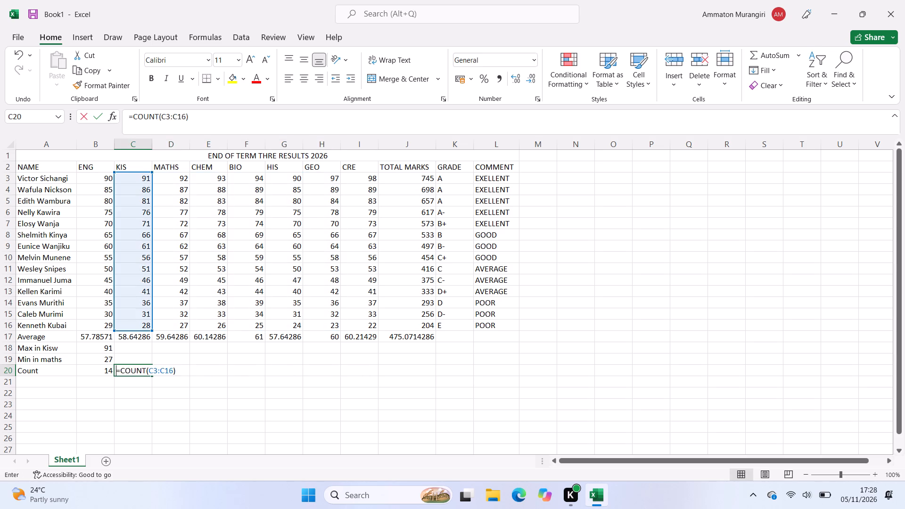
key(Left)
key(BackSpace)
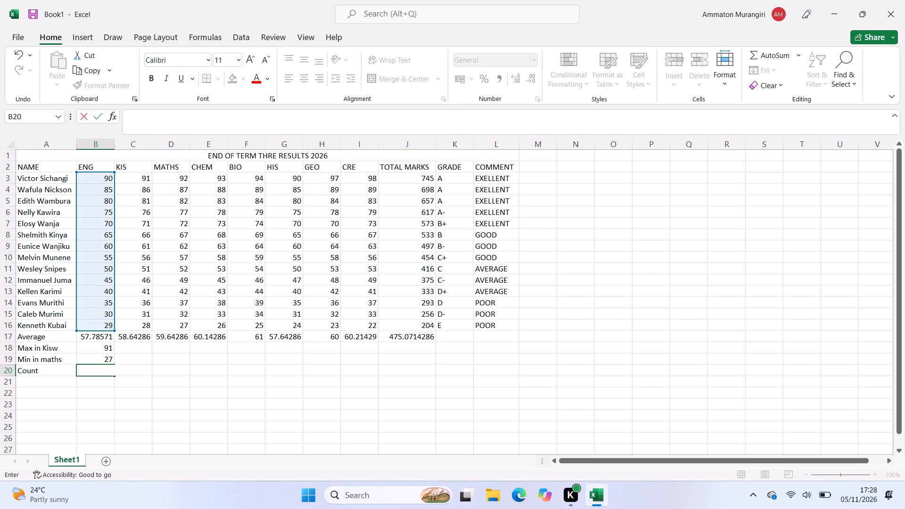
key(Left)
key(BackSpace)
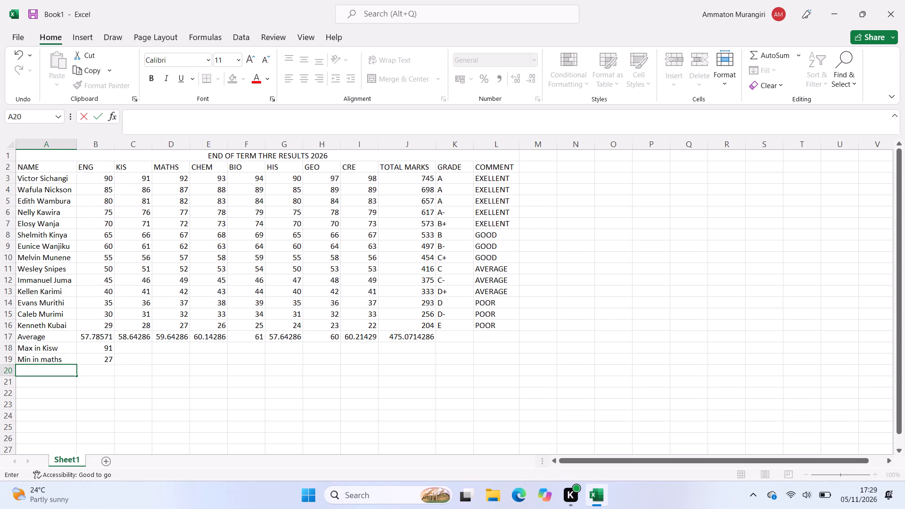
click(64, 369)
Replace the title in the merged cell of row 1 with BIDII SCHOOL.
click(199, 156)
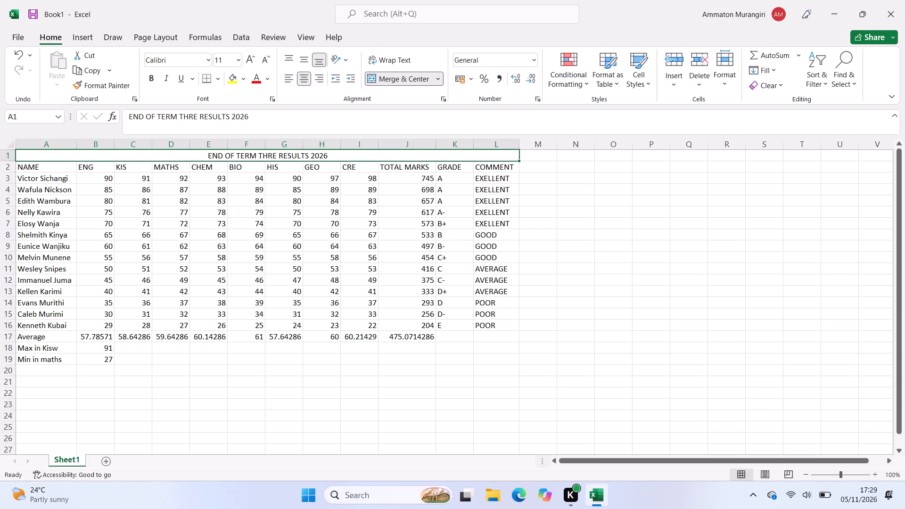
key(b)
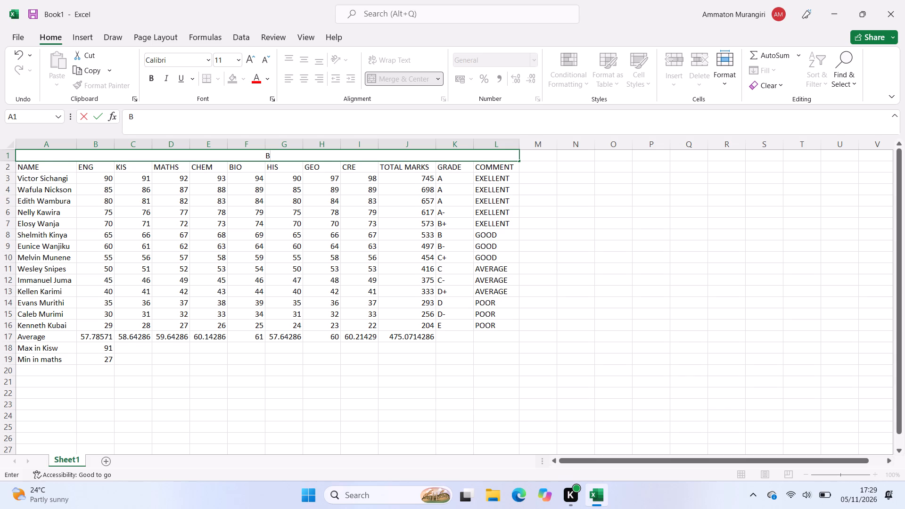
key(BackSpace)
text(BI)
text(DI)
text(O)
key(space)
key(BackSpace)
key(BackSpace)
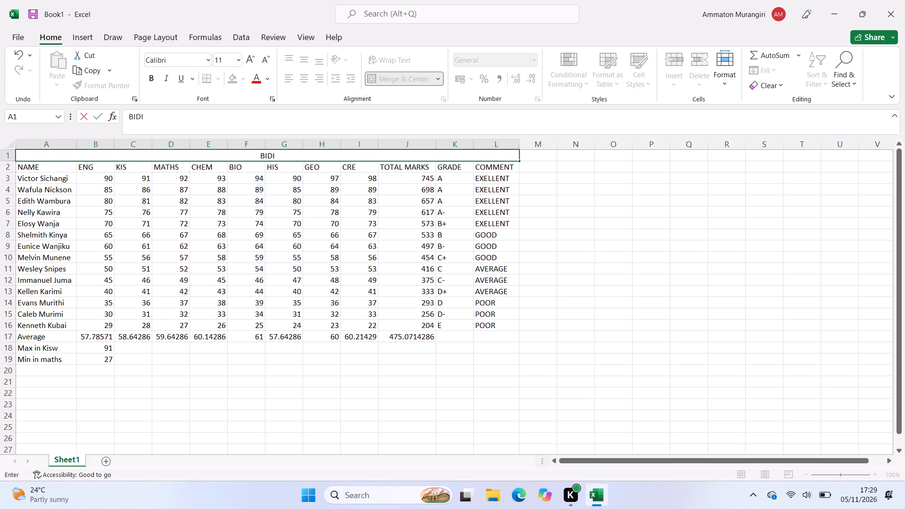
text(I SCHOOL)
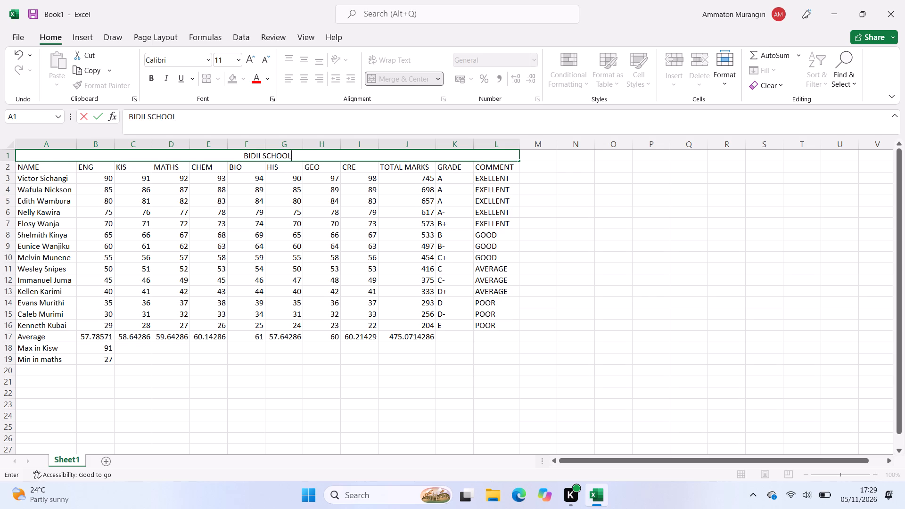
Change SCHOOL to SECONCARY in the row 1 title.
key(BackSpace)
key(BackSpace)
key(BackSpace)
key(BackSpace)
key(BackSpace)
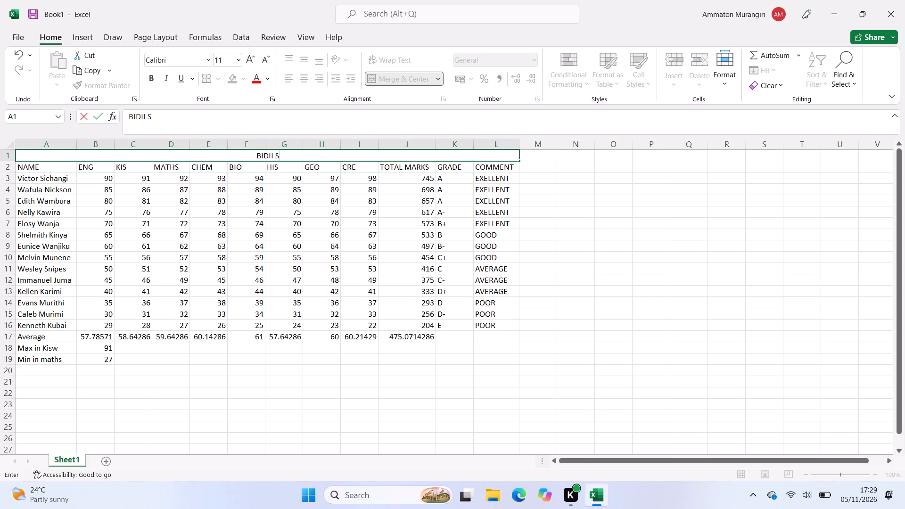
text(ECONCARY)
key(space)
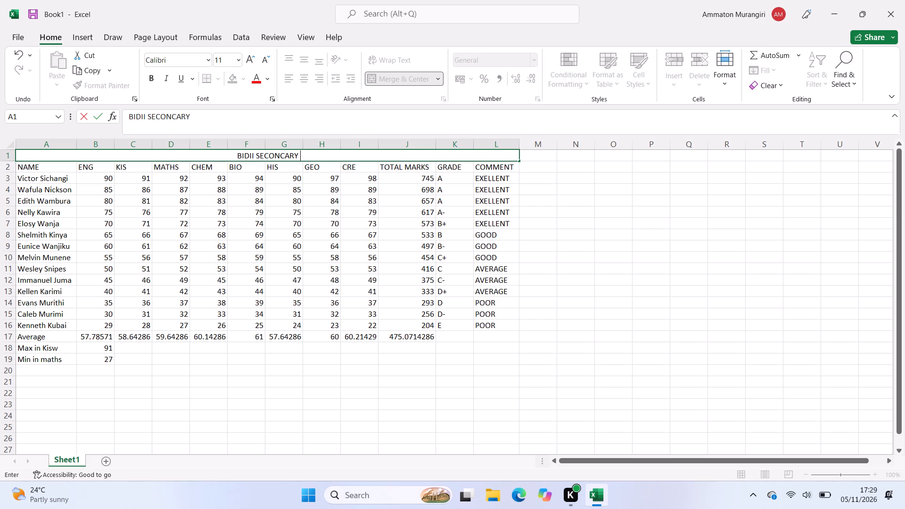
Replace the second word of the row 1 title so that it reads BIDII JUNIOR SCHOOL.
key(s)
key(BackSpace)
key(BackSpace)
key(BackSpace)
key(BackSpace)
key(BackSpace)
key(BackSpace)
key(BackSpace)
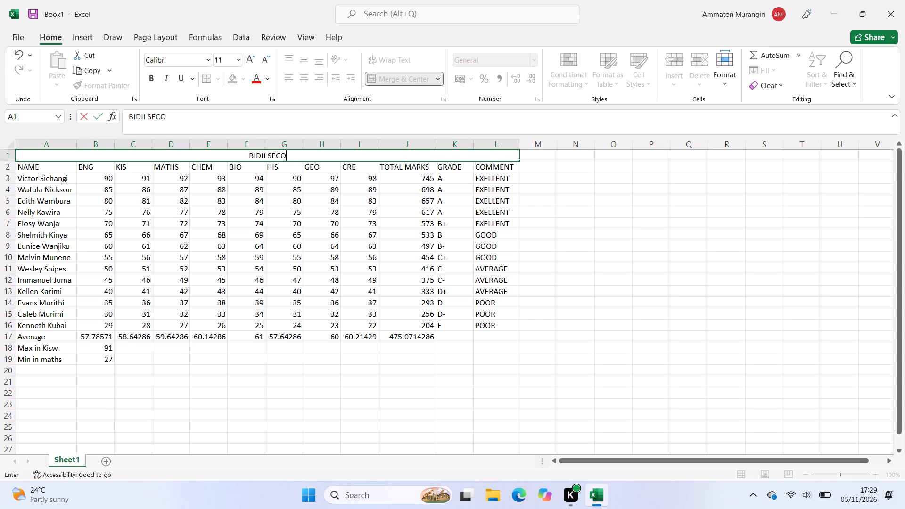
key(BackSpace)
key(BackSpace)
key(BackSpace)
key(BackSpace)
text(JUNIOR)
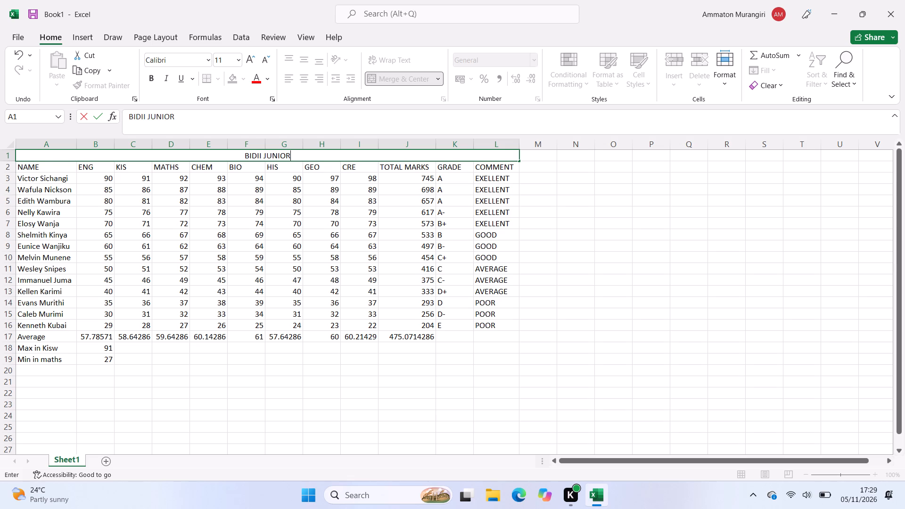
key(space)
text(SCHOOL)
key(space)
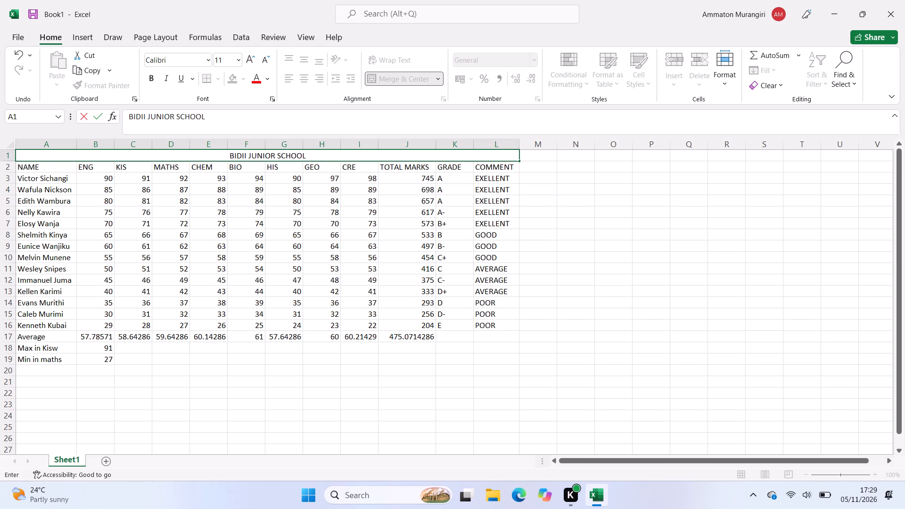
Append END OF YEAR RESULTS to the row 1 title.
text(END OF YEAR)
key(space)
text(RESULTS)
key(space)
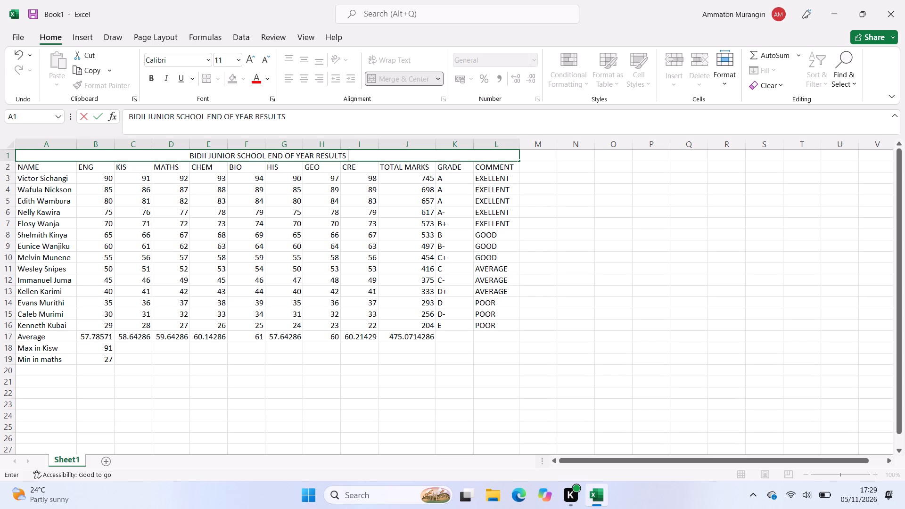
Replace END OF YEAR RESULTS in the row 1 title with FORM THREE, after BIDII JUNIOR SCHOOL.
key(BackSpace)
key(BackSpace)
key(BackSpace)
key(BackSpace)
key(BackSpace)
key(BackSpace)
key(BackSpace)
key(BackSpace)
key(BackSpace)
key(BackSpace)
key(BackSpace)
key(BackSpace)
key(BackSpace)
key(BackSpace)
key(BackSpace)
key(BackSpace)
key(BackSpace)
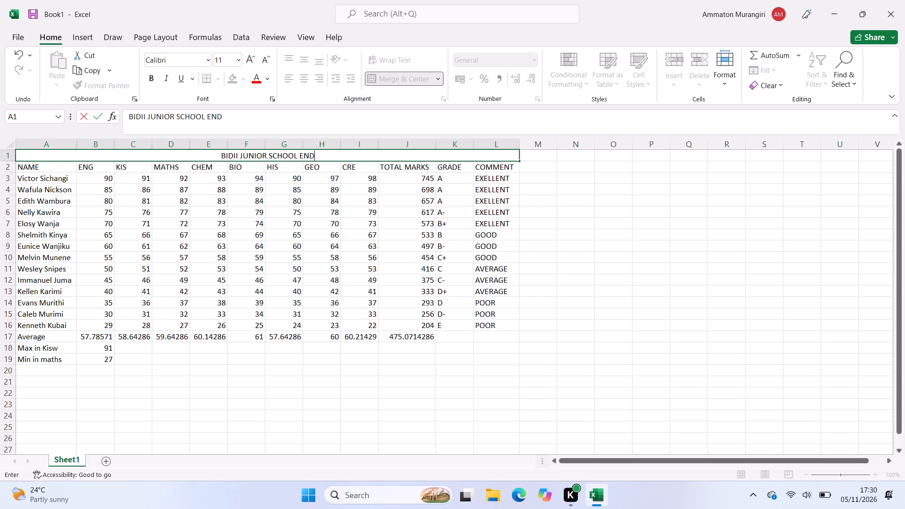
key(BackSpace)
key(BackSpace)
key(BackSpace)
text(FORM)
key(space)
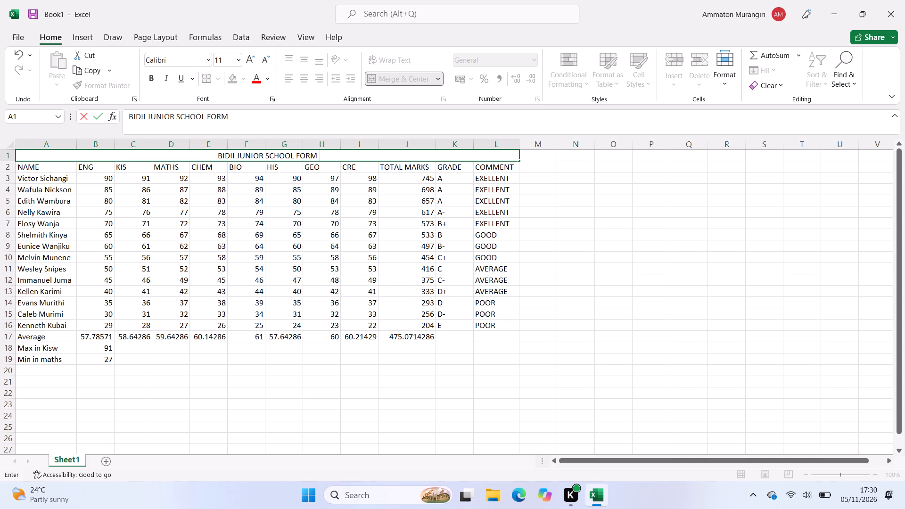
text(THREEN)
key(BackSpace)
key(space)
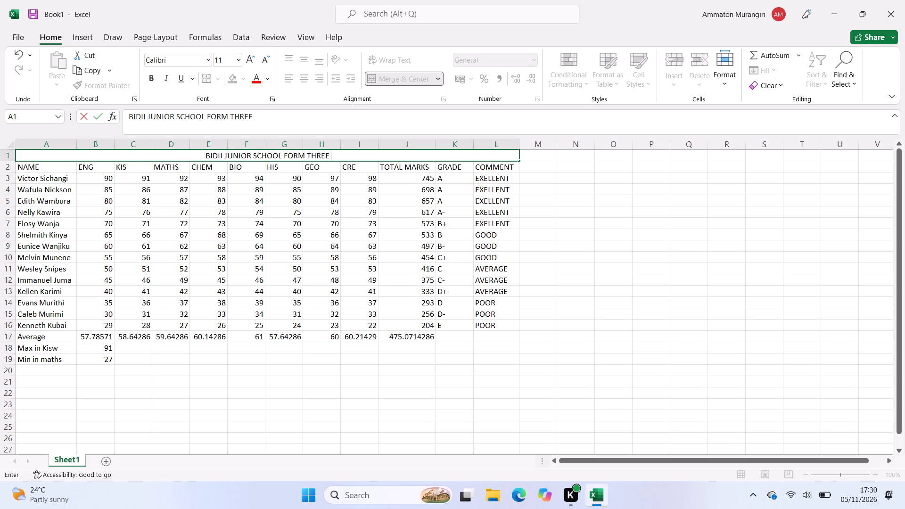
Complete the row 1 title by appending END OF YEAR RESULTS 2026 after FORM THREE.
text(END)
key(space)
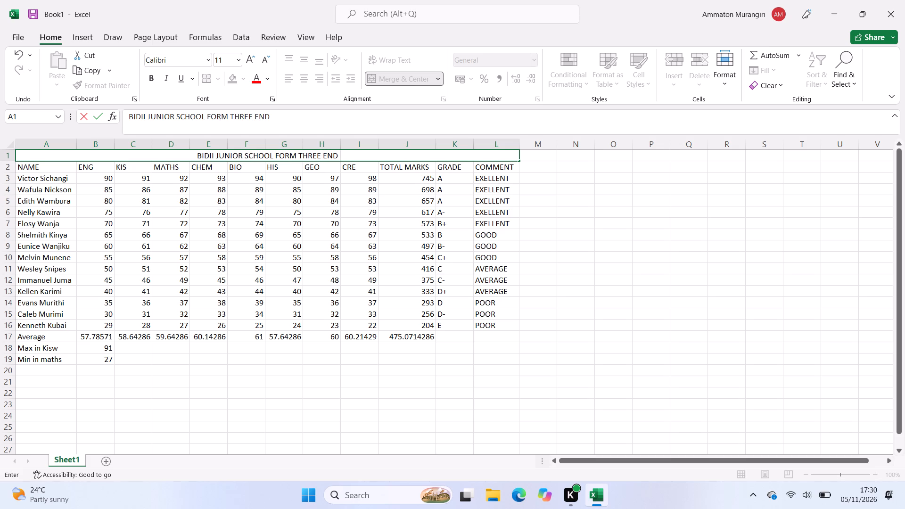
text(OT)
key(space)
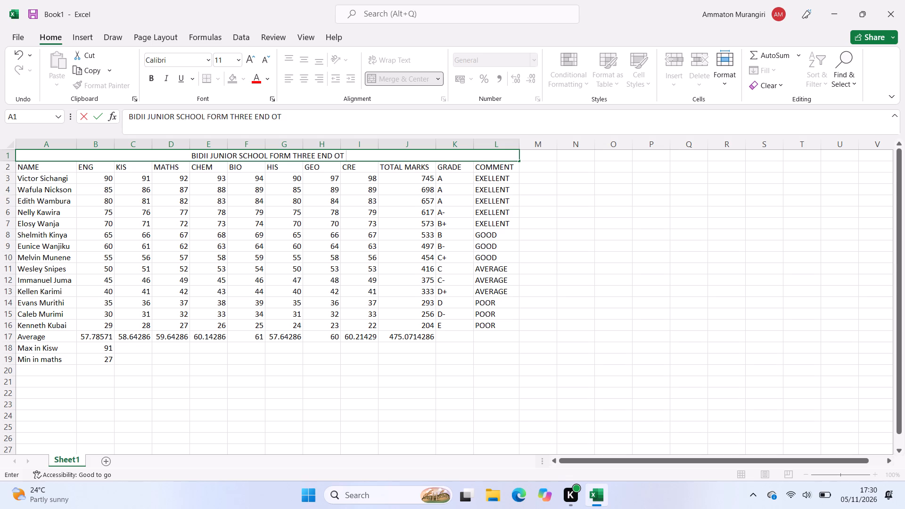
key(BackSpace)
key(BackSpace)
text(F YEAR RESULTS)
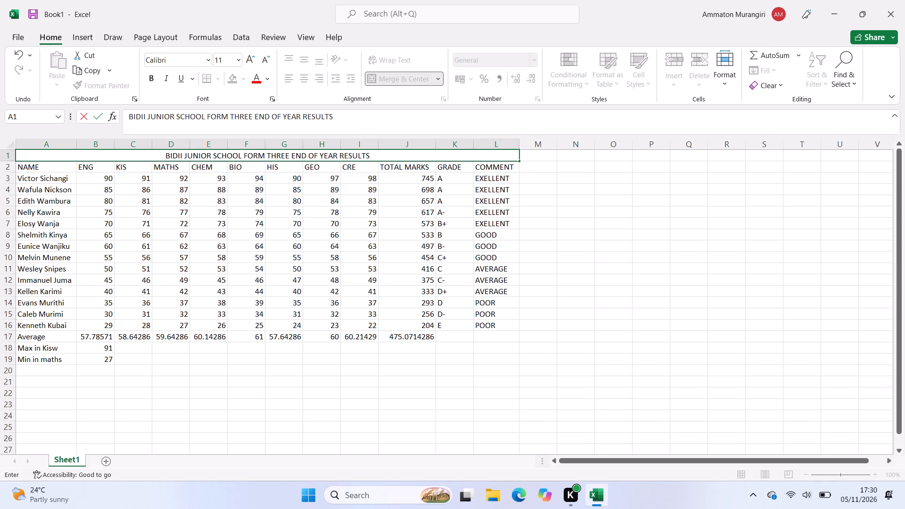
key(space)
text(3036)
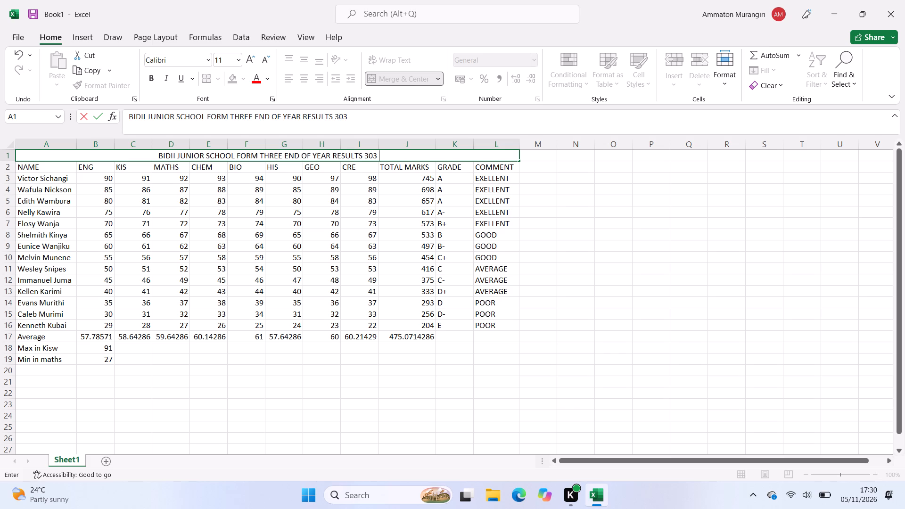
key(BackSpace)
key(BackSpace)
key(BackSpace)
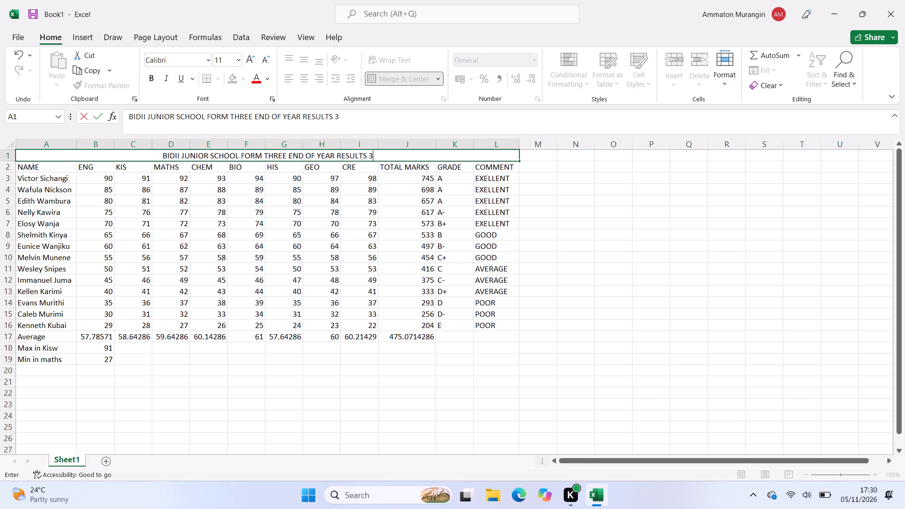
key(BackSpace)
text(2026)
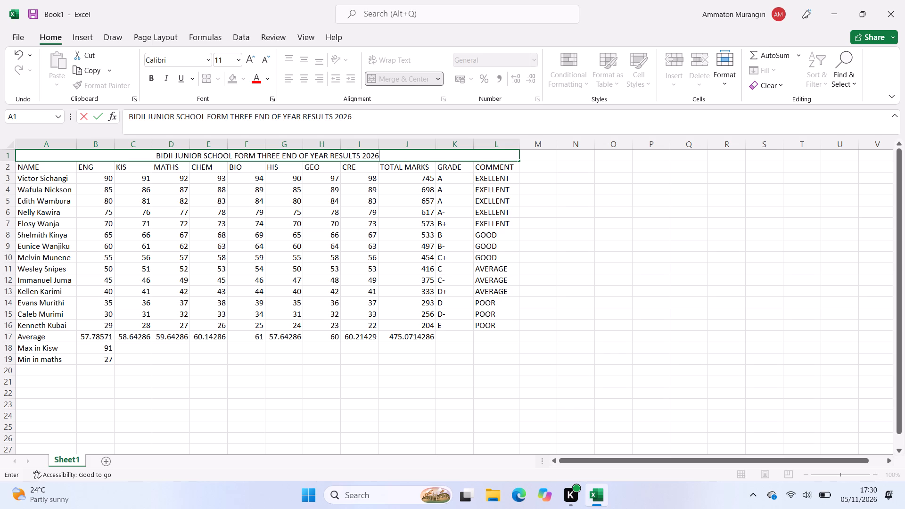
key(Return)
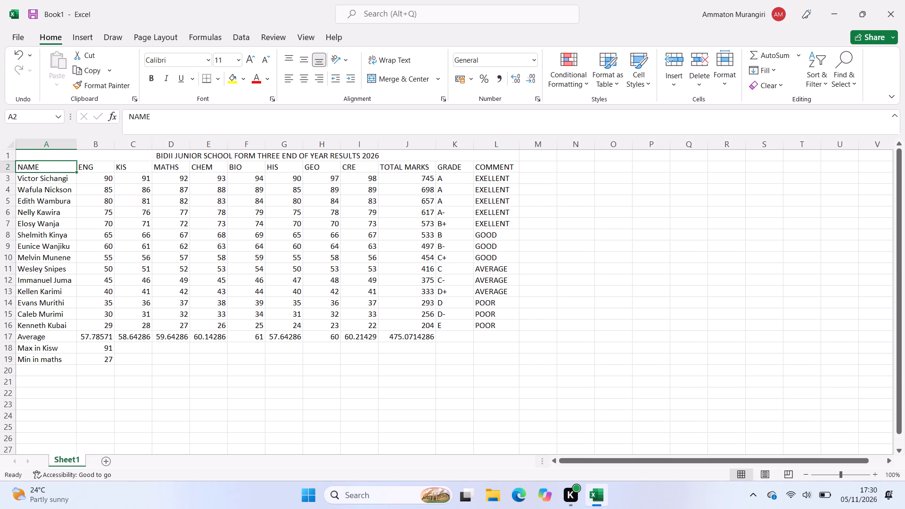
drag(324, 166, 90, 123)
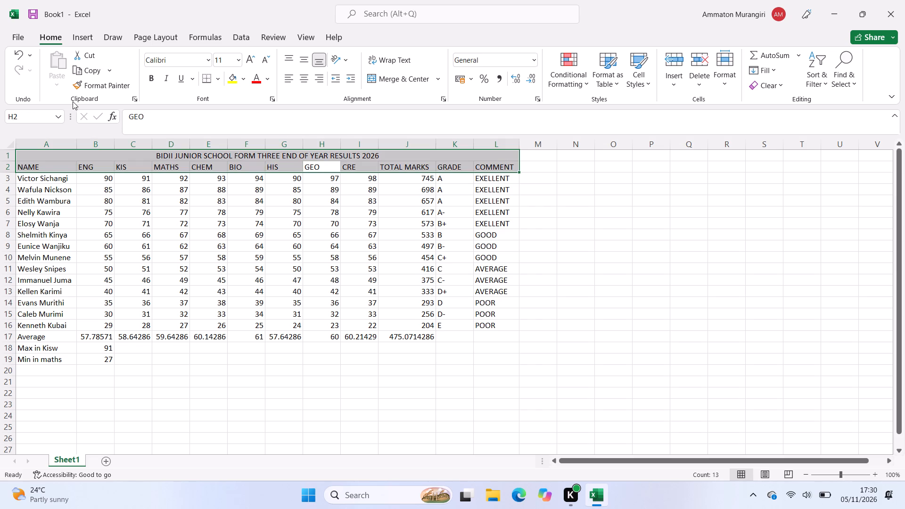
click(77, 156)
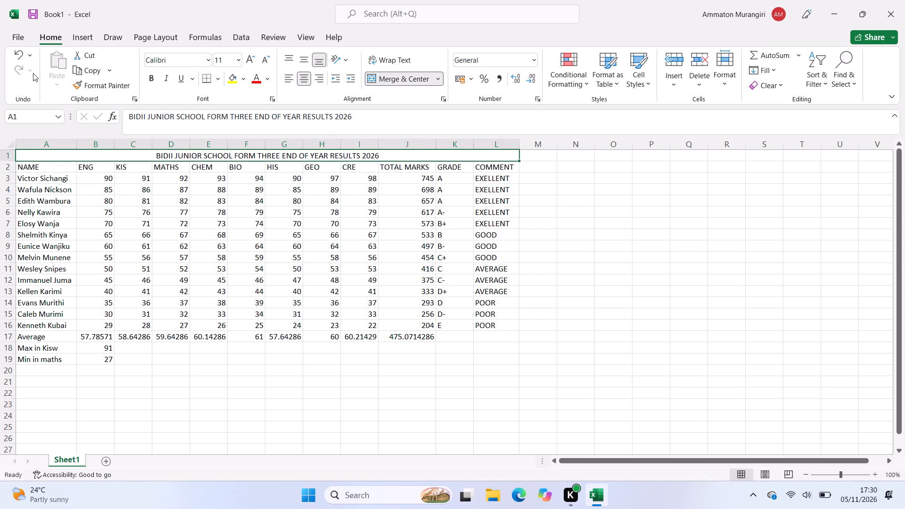
Save the workbook in this PC's Documents folder under the file name BIDII.DOCX, keeping the Excel Workbook type.
click(27, 39)
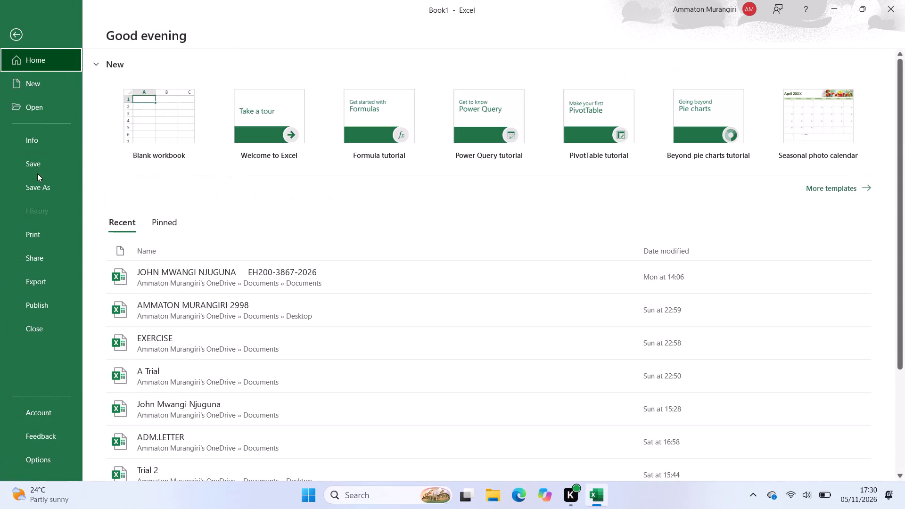
click(36, 185)
click(173, 177)
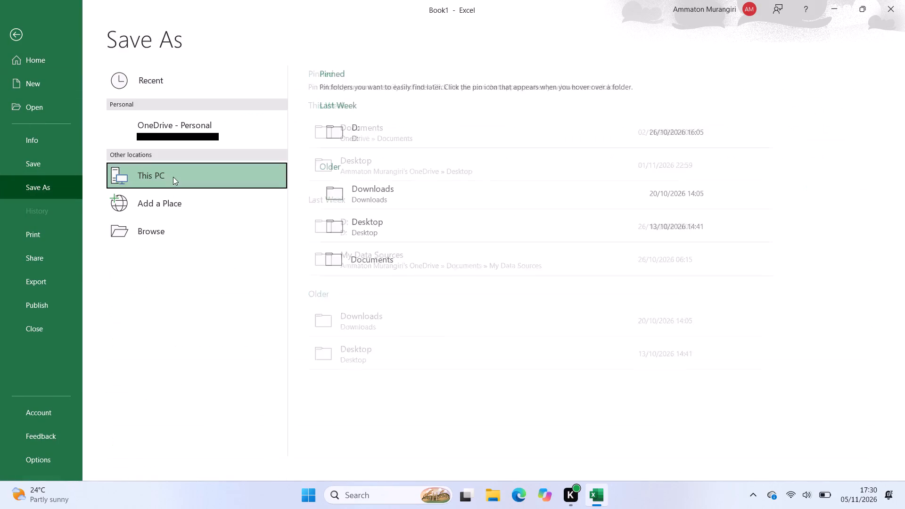
click(346, 256)
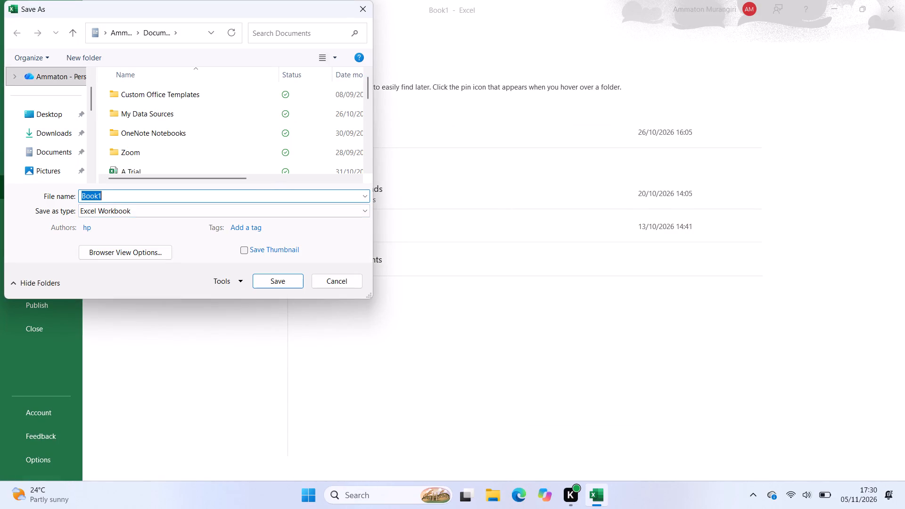
click(239, 197)
key(BackSpace)
key(BackSpace)
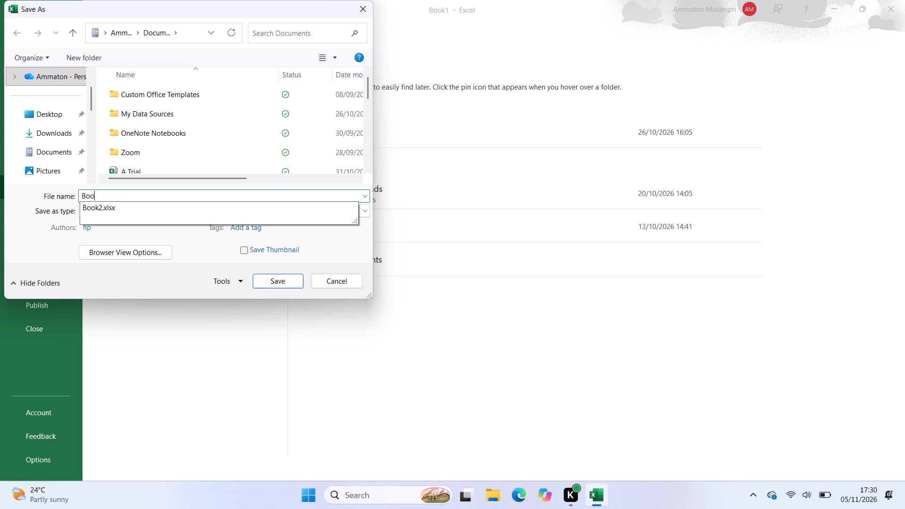
key(BackSpace)
key(BackSpace)
key(BackSpace)
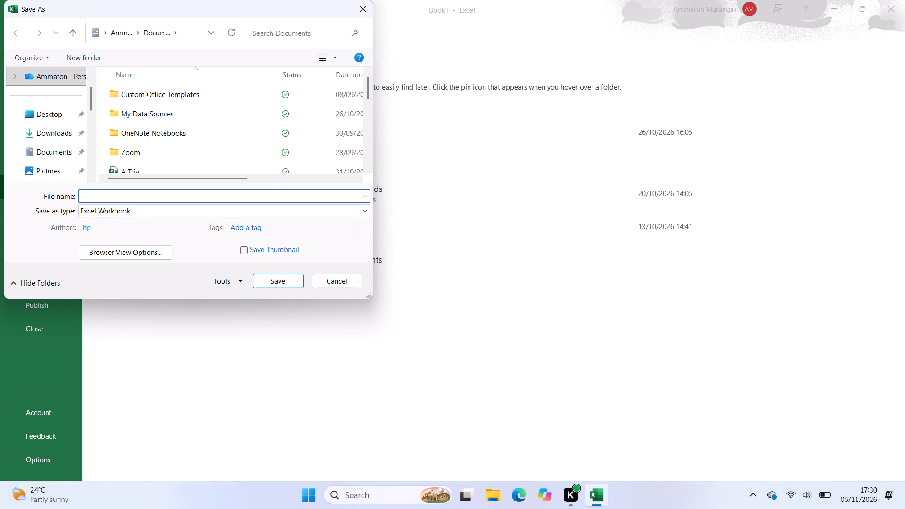
text(BIDII)
text(\.)
text(DOC)
key(x)
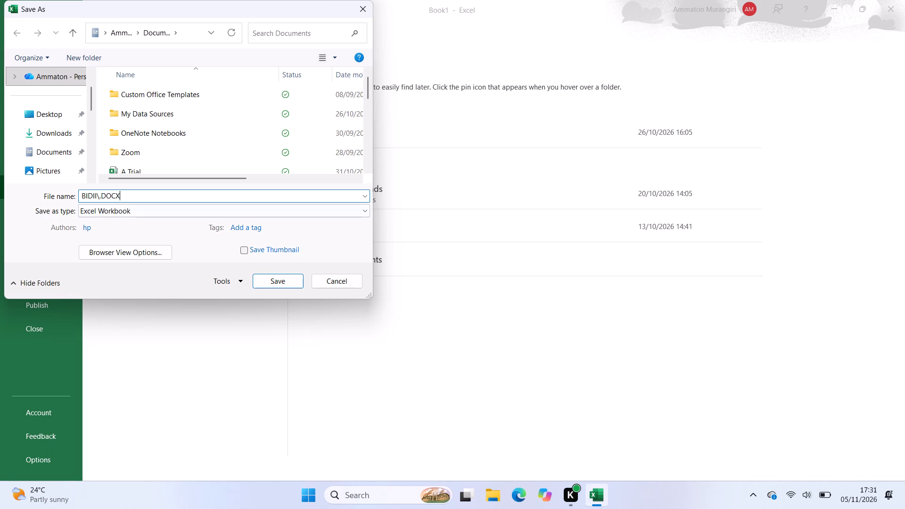
click(99, 197)
key(BackSpace)
key(Return)
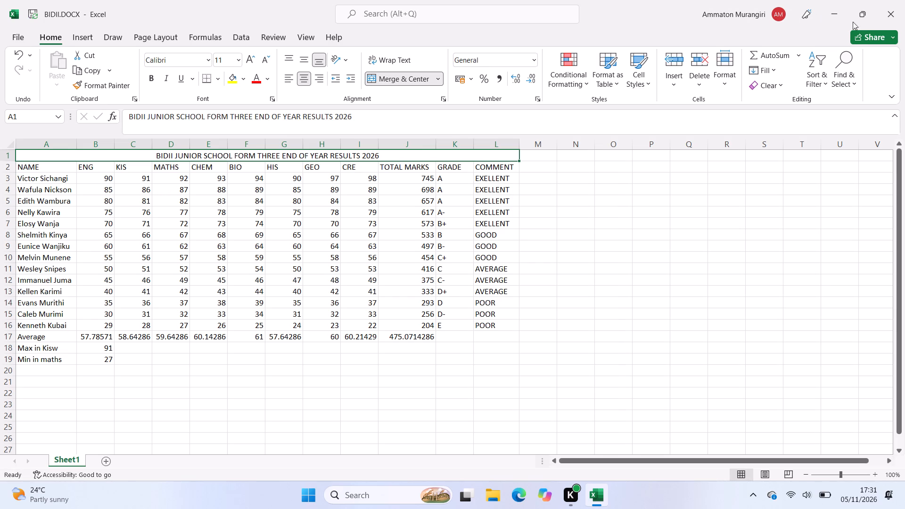
Close the saved workbook and exit the spreadsheet program.
click(897, 9)
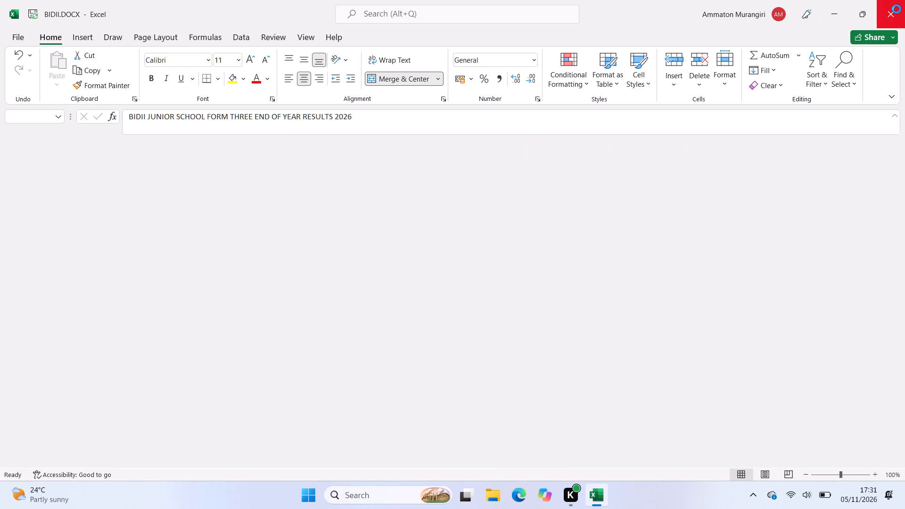